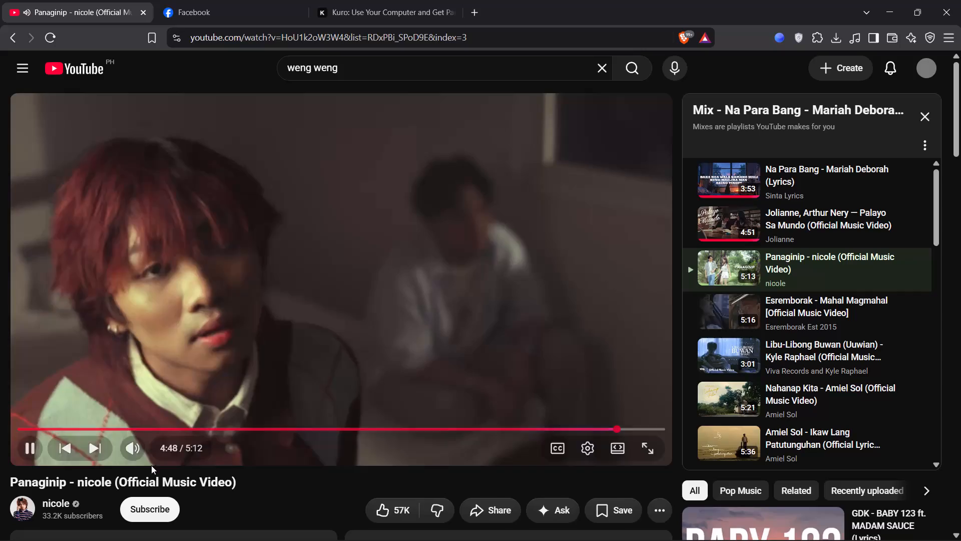
# Turn the playing music video's volume down to zero and pause the video.
pyautogui.moveTo(174, 454); pyautogui.dragTo(171, 454)
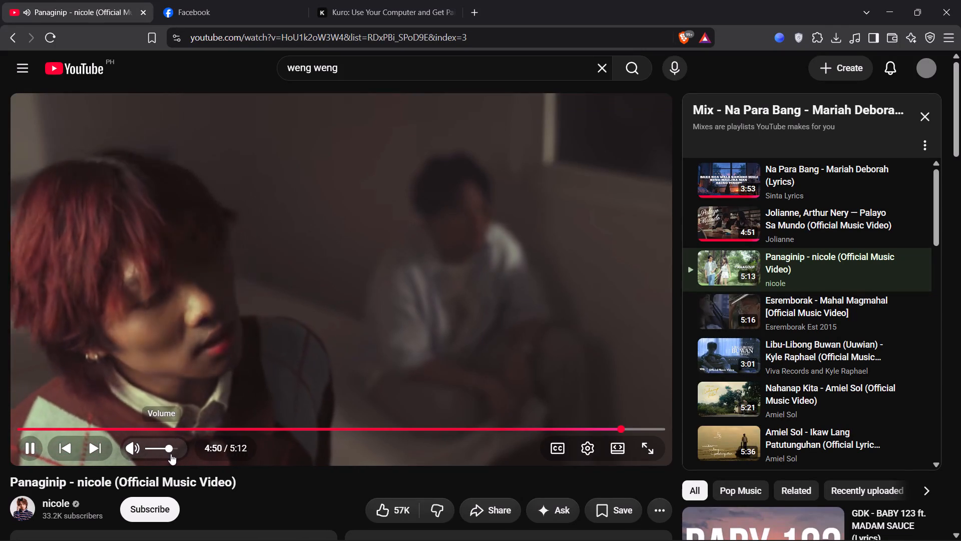
pyautogui.moveTo(171, 454); pyautogui.dragTo(156, 454)
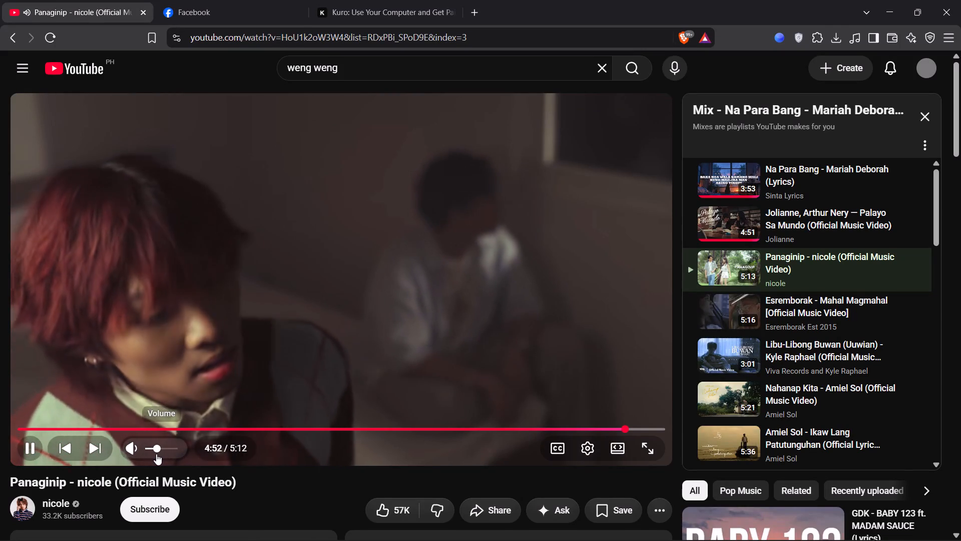
pyautogui.moveTo(156, 454); pyautogui.dragTo(122, 459)
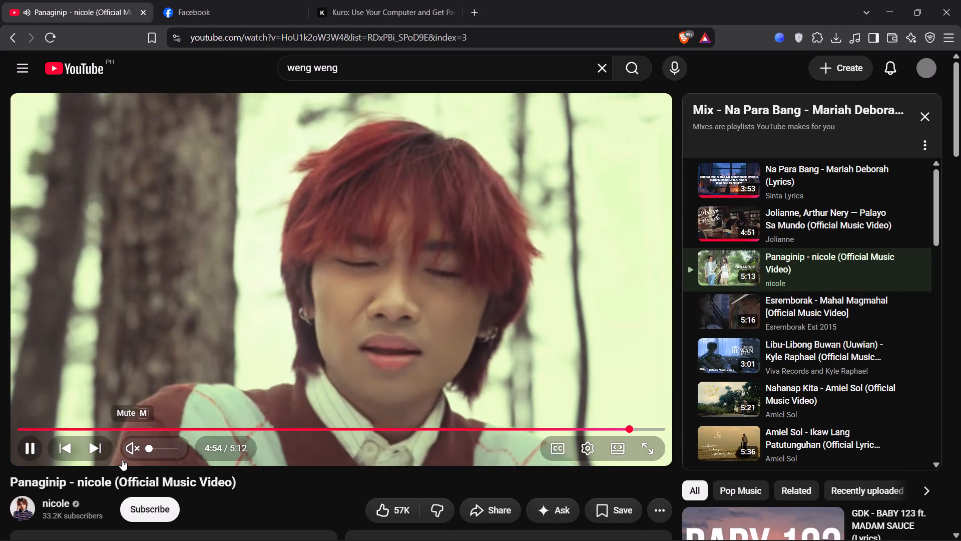
pyautogui.moveTo(122, 459); pyautogui.dragTo(120, 459)
pyautogui.click(235, 278)
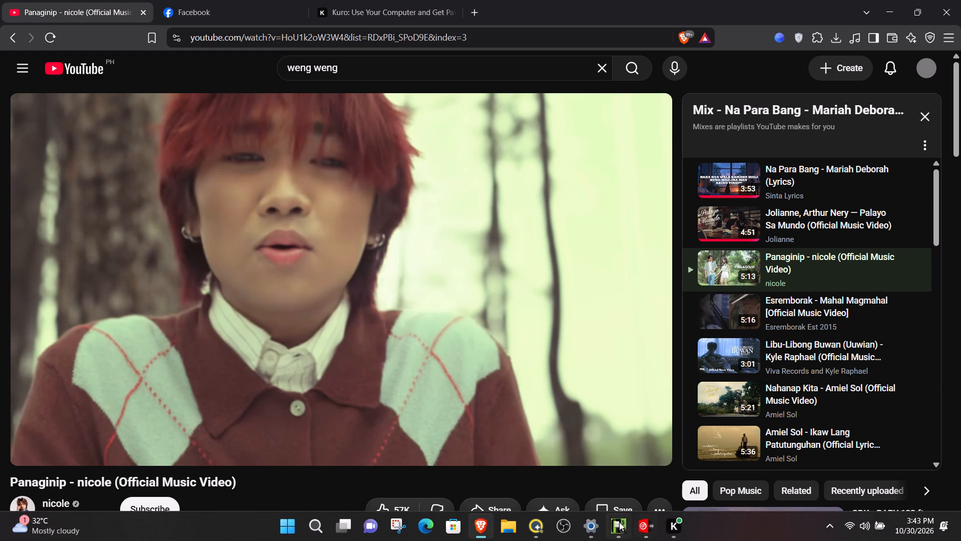
# Switch to VirtualDJ and apply an audio setup with speaker-only output through the computer audio.
pyautogui.click(643, 521)
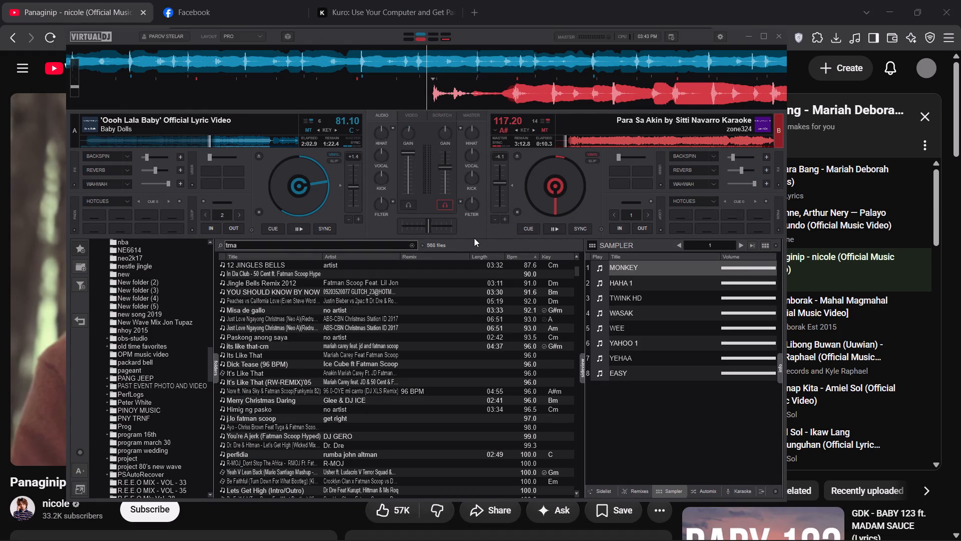
pyautogui.click(474, 235)
pyautogui.click(717, 34)
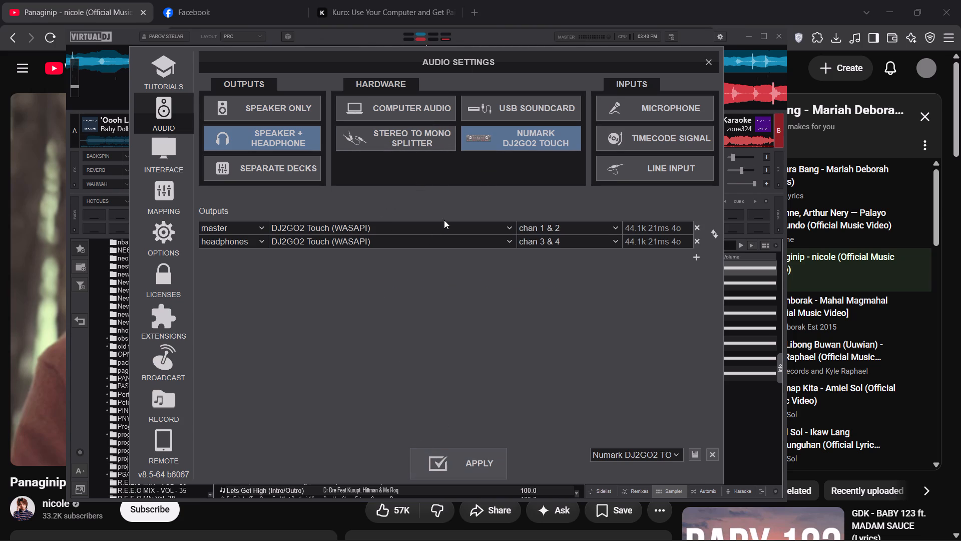
pyautogui.click(323, 241)
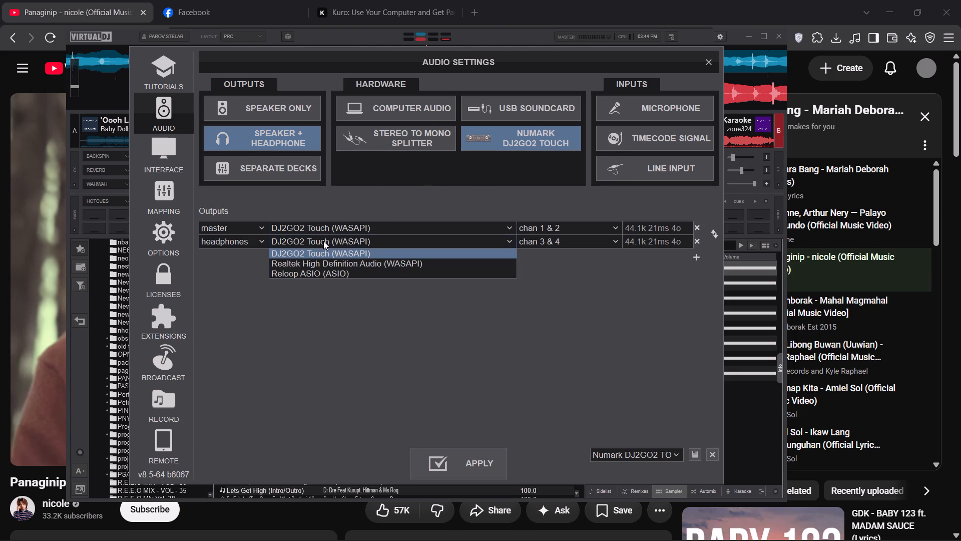
pyautogui.click(420, 117)
pyautogui.click(387, 111)
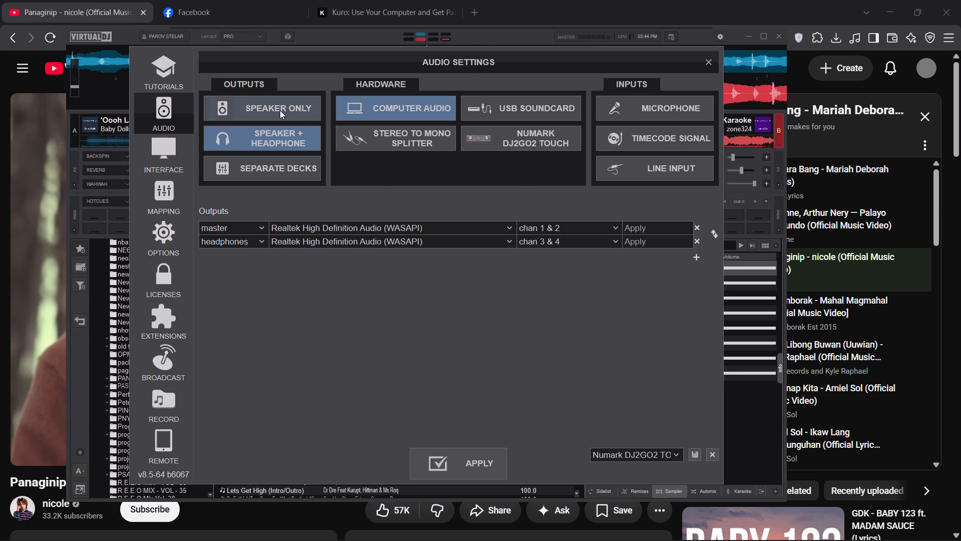
pyautogui.click(280, 110)
pyautogui.click(474, 454)
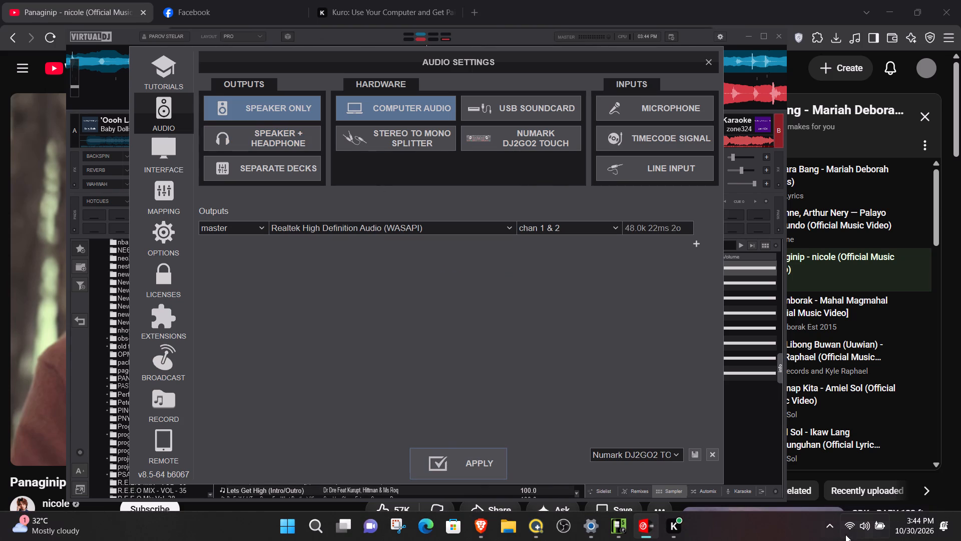
# Check which sound output device Windows is using, and close VirtualDJ's audio settings.
pyautogui.click(850, 527)
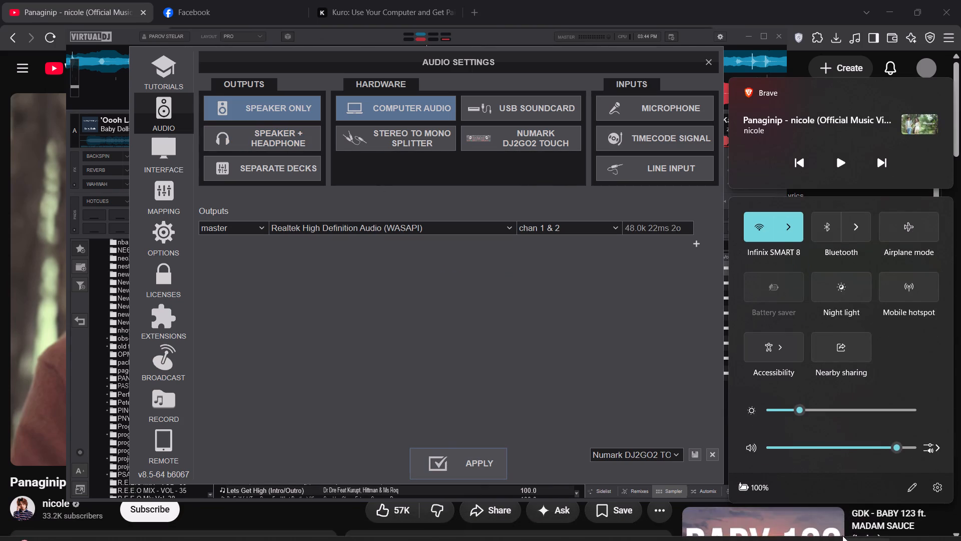
pyautogui.click(934, 454)
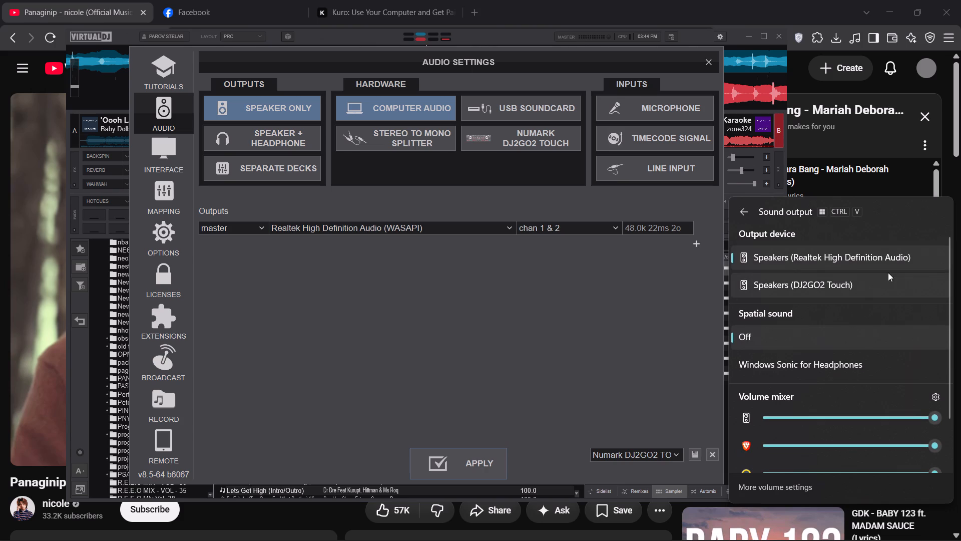
pyautogui.click(639, 345)
pyautogui.click(704, 68)
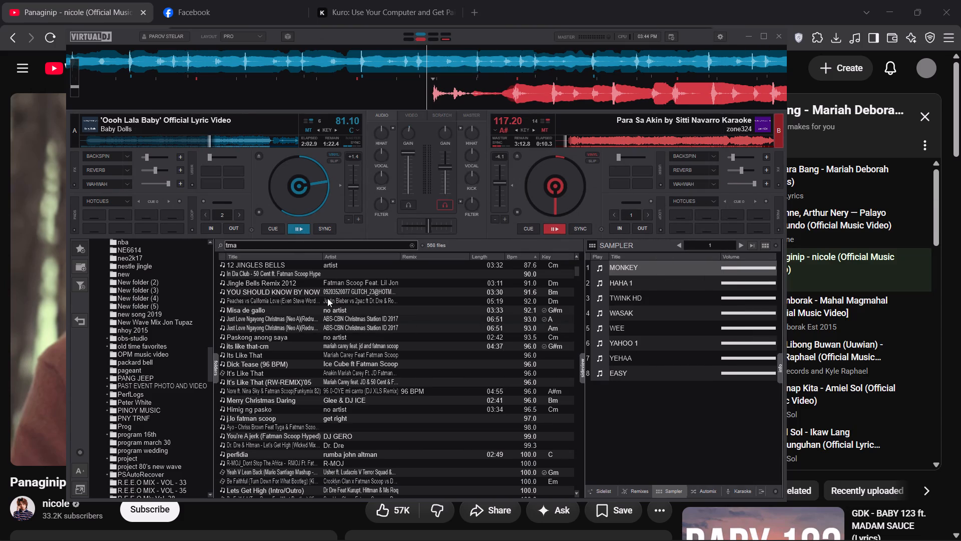
# Clear the search text "tma" from the track browser.
pyautogui.click(341, 240)
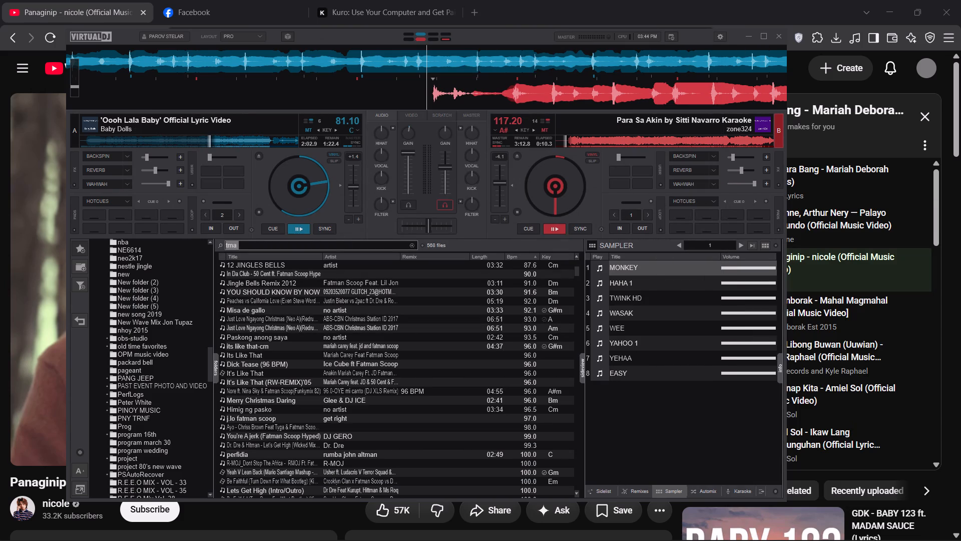
pyautogui.press('BackSpace')
pyautogui.press('BackSpace')
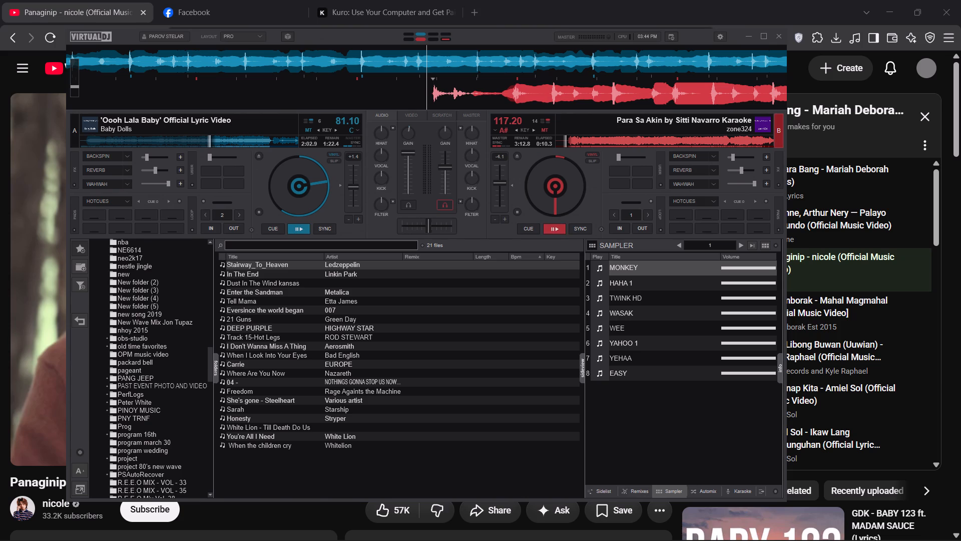
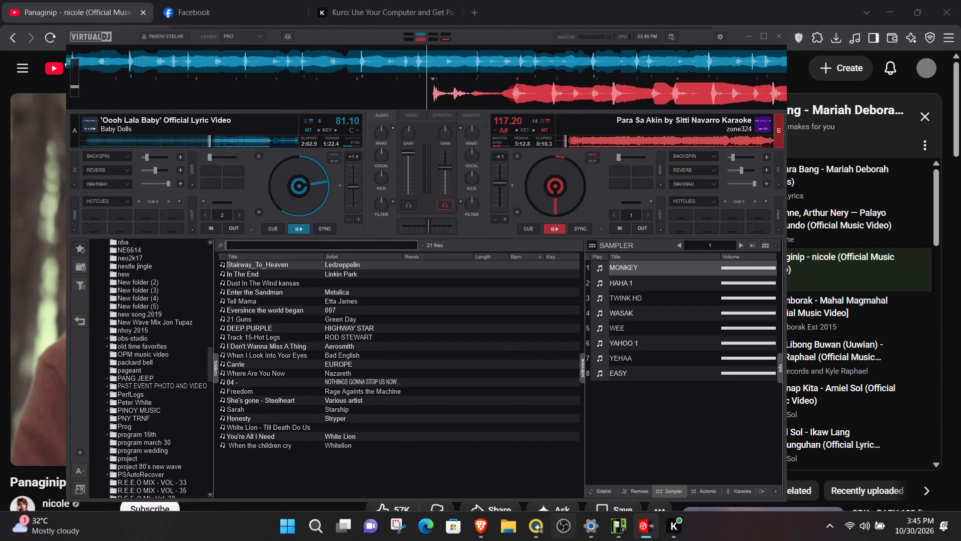
# Switch to Q Light Controller Plus, turn off the HIGH preset in the uppermost frame, and turn on AMBER LOW.
pyautogui.click(532, 528)
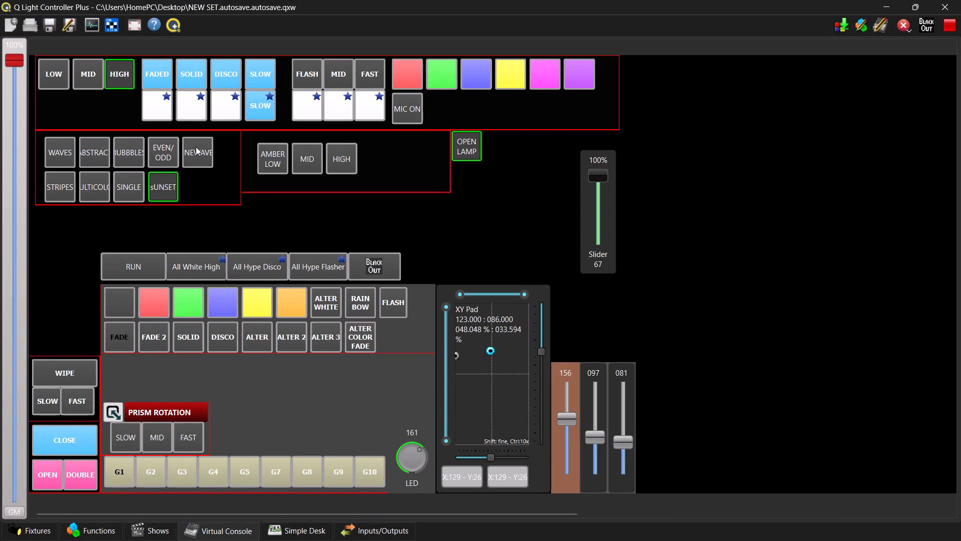
pyautogui.click(127, 76)
pyautogui.click(270, 156)
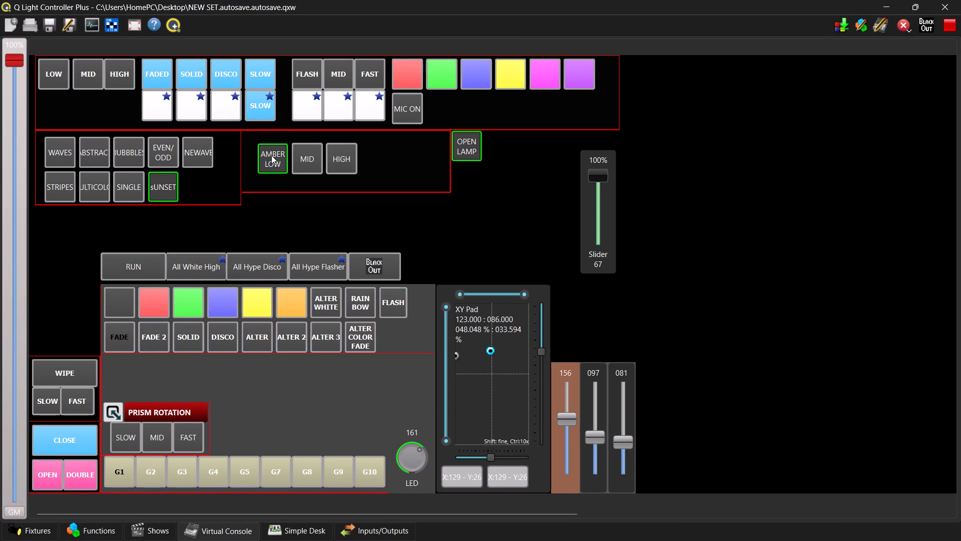
pyautogui.click(270, 152)
pyautogui.click(270, 152)
# Turn off the SUNSET effect and the OPEN LAMP function on the virtual console.
pyautogui.click(162, 188)
pyautogui.click(162, 186)
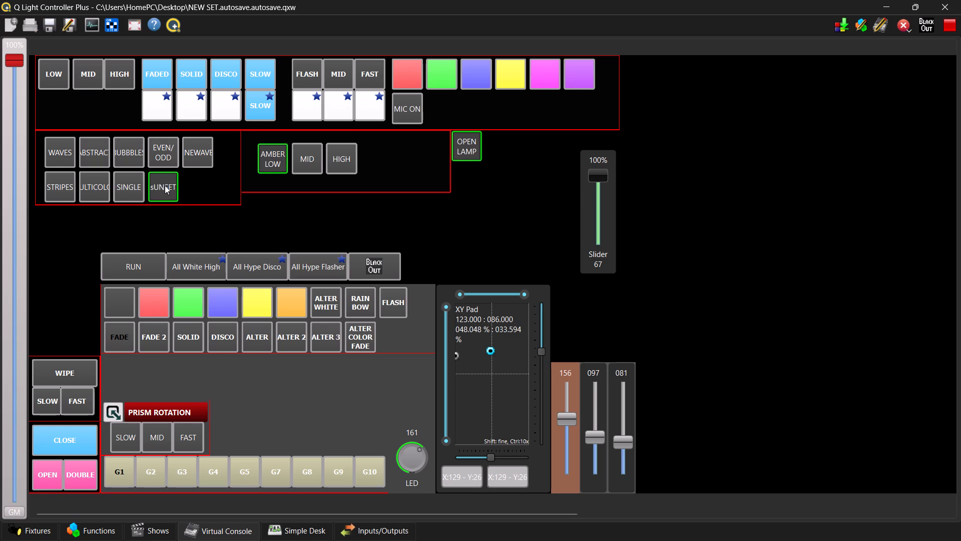
pyautogui.click(164, 182)
pyautogui.click(472, 139)
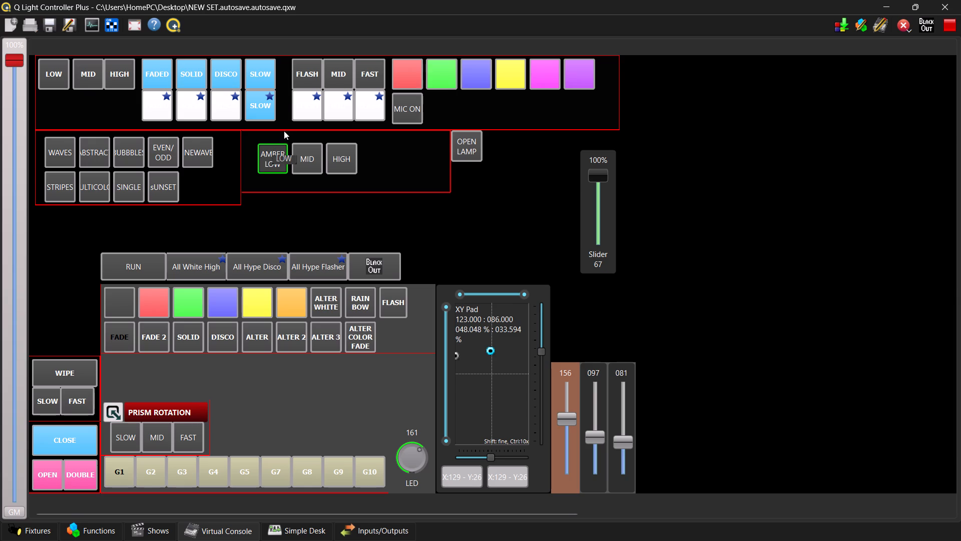
# Try the amber MID, HIGH and LOW levels in turn, ending with amber HIGH on.
pyautogui.click(312, 157)
pyautogui.click(328, 157)
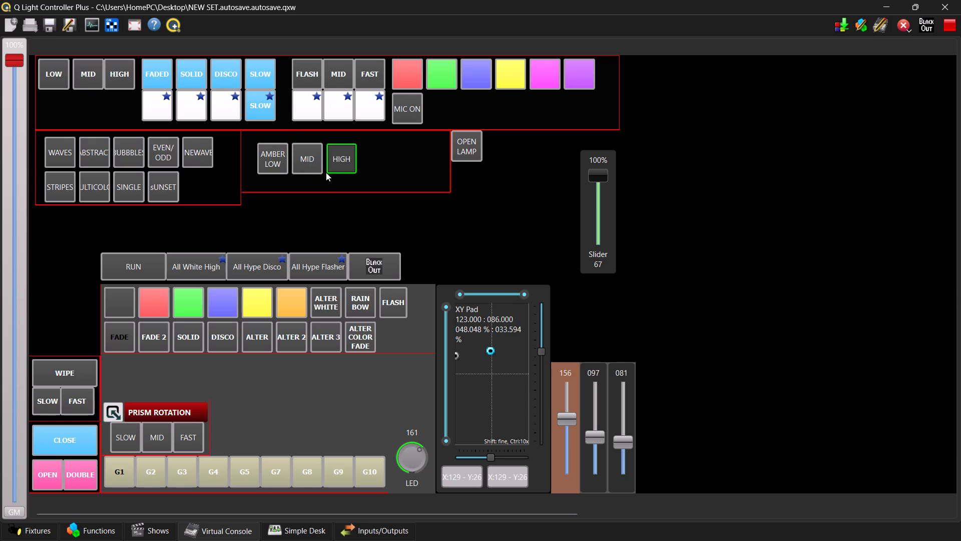
pyautogui.click(269, 156)
pyautogui.click(339, 161)
# Open the HIGH scene from PARLED NEW's AMBER folder, turn off blind mode, and show the channels of 18*18 RGBWAuv #2.
pyautogui.click(80, 527)
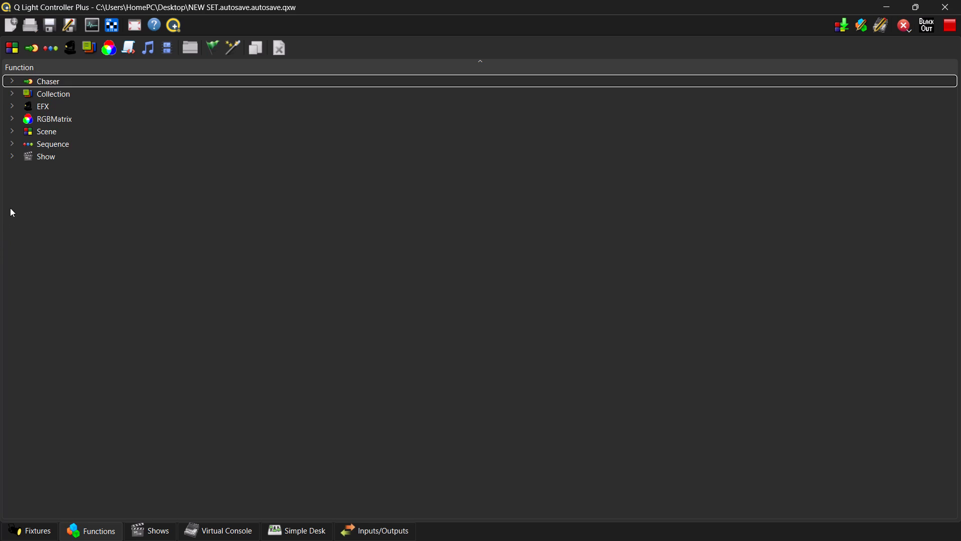
pyautogui.click(13, 134)
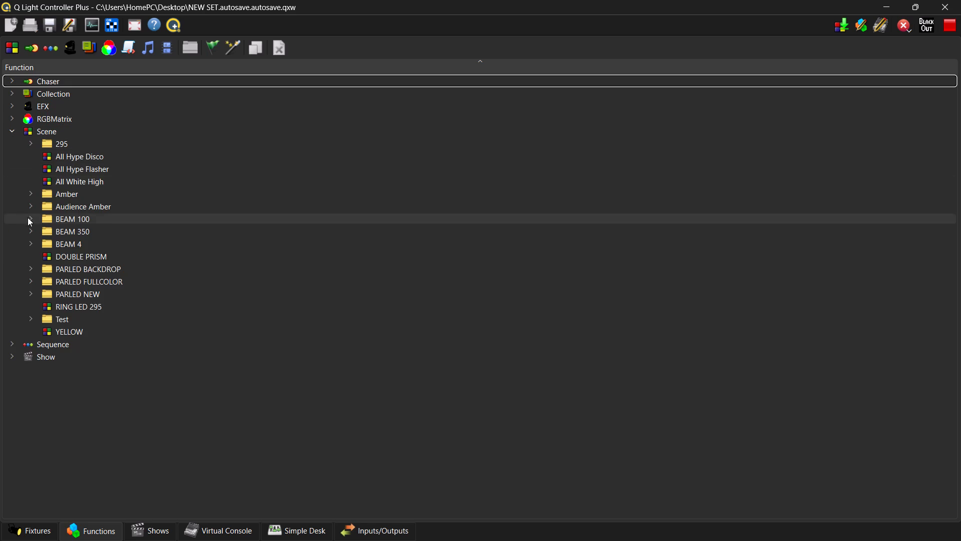
pyautogui.click(28, 290)
pyautogui.click(49, 307)
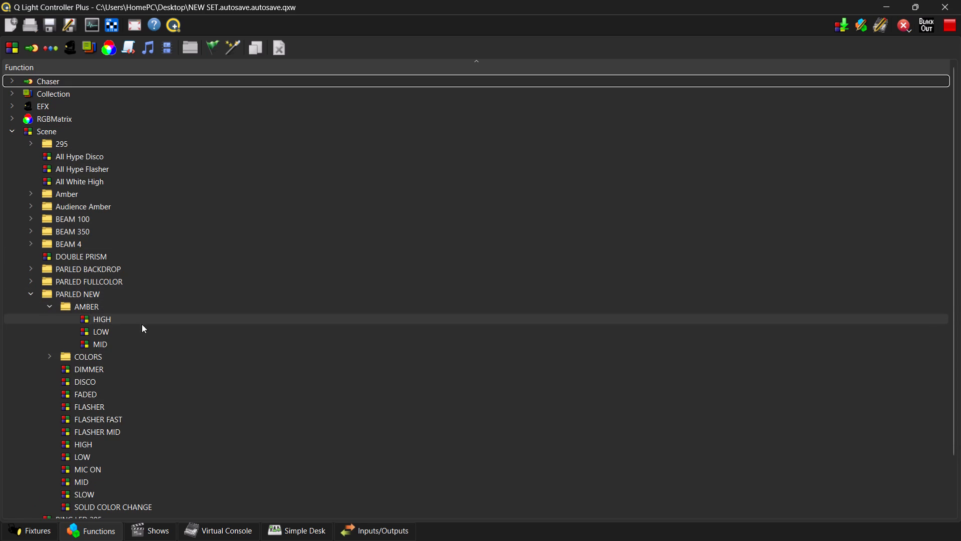
pyautogui.click(112, 324)
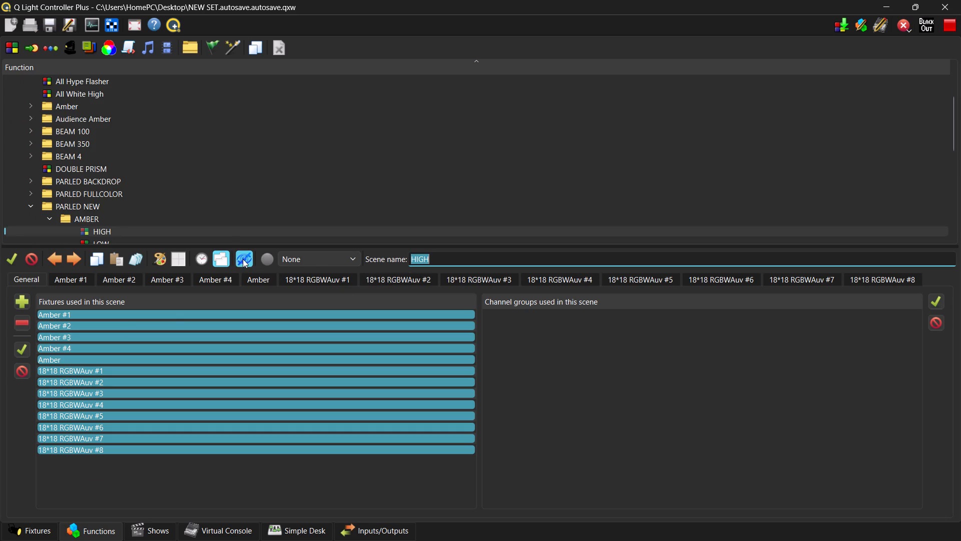
pyautogui.click(243, 259)
pyautogui.click(394, 281)
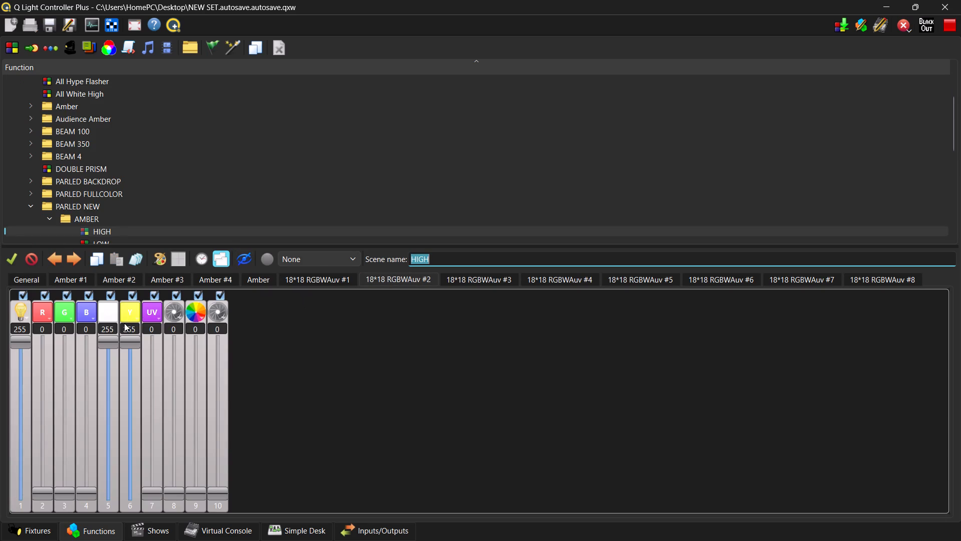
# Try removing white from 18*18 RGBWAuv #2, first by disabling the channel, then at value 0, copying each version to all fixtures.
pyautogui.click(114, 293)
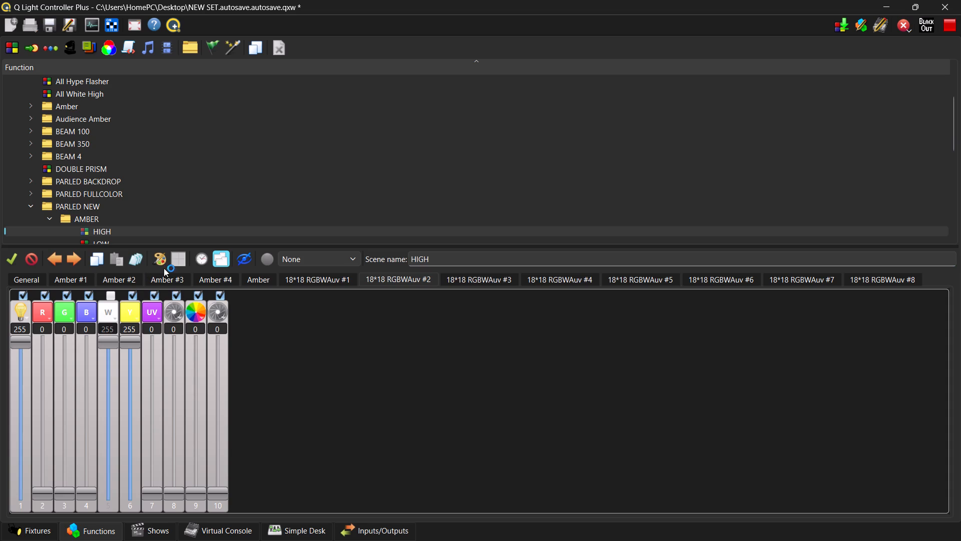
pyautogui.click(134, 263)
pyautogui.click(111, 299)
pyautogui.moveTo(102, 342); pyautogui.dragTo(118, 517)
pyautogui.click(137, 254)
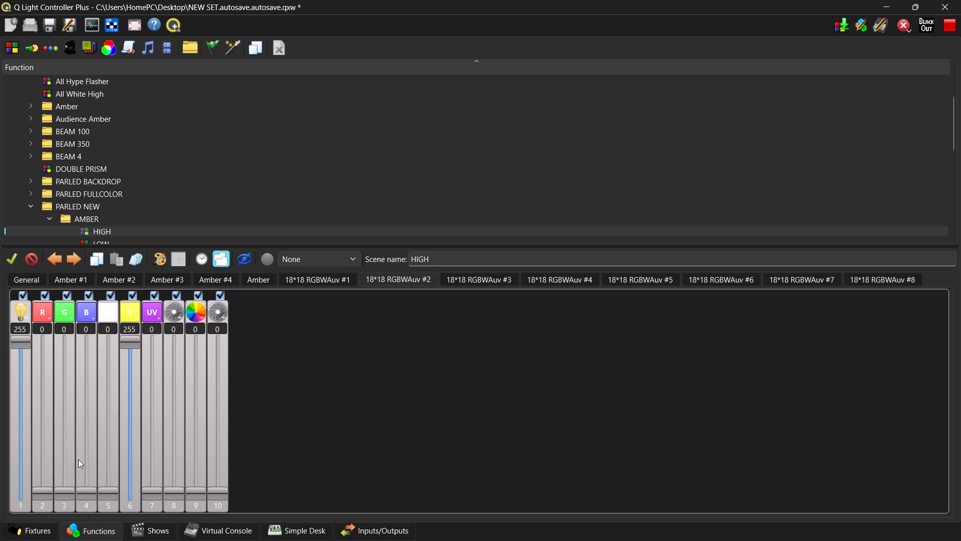
# Set red to 255, green to 0 and yellow to 255, toggle blind mode on and off, and copy the values to all fixtures.
pyautogui.moveTo(42, 487); pyautogui.dragTo(77, 325)
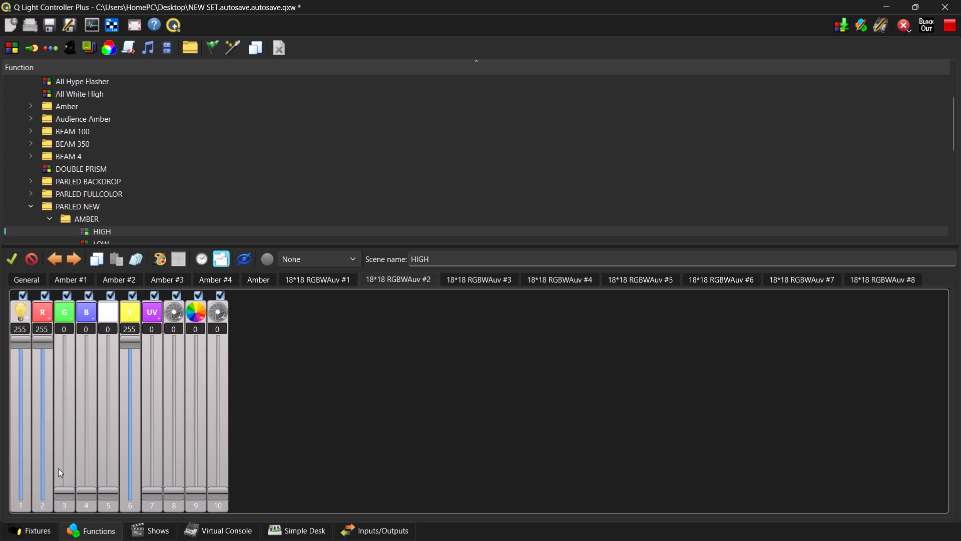
pyautogui.moveTo(61, 491); pyautogui.dragTo(94, 335)
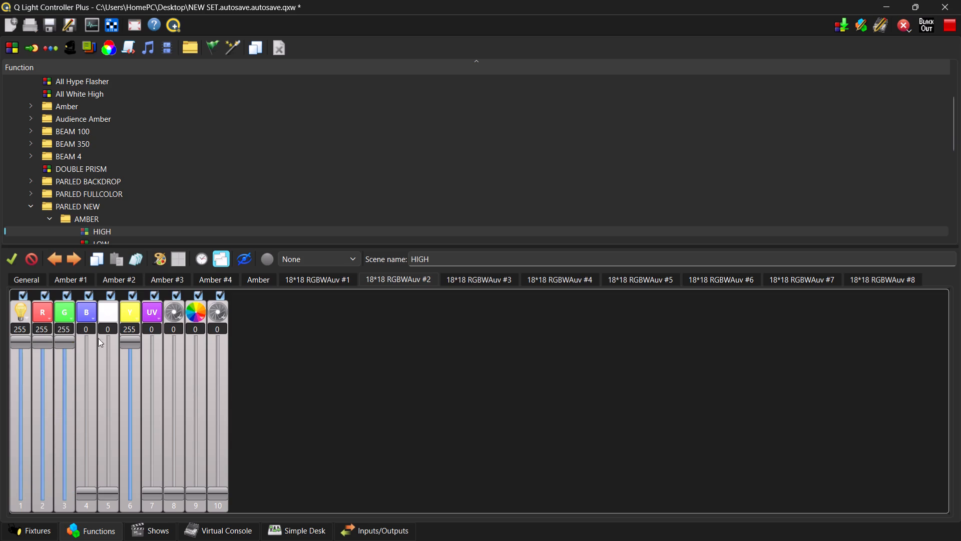
pyautogui.moveTo(129, 348); pyautogui.dragTo(123, 443)
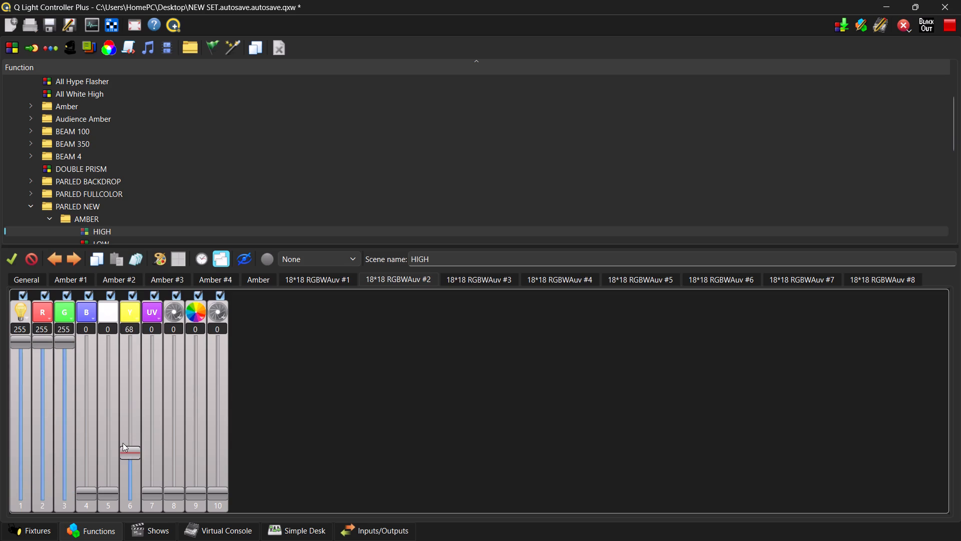
pyautogui.moveTo(123, 443); pyautogui.dragTo(128, 417)
pyautogui.moveTo(63, 348); pyautogui.dragTo(58, 522)
pyautogui.moveTo(122, 424); pyautogui.dragTo(123, 424)
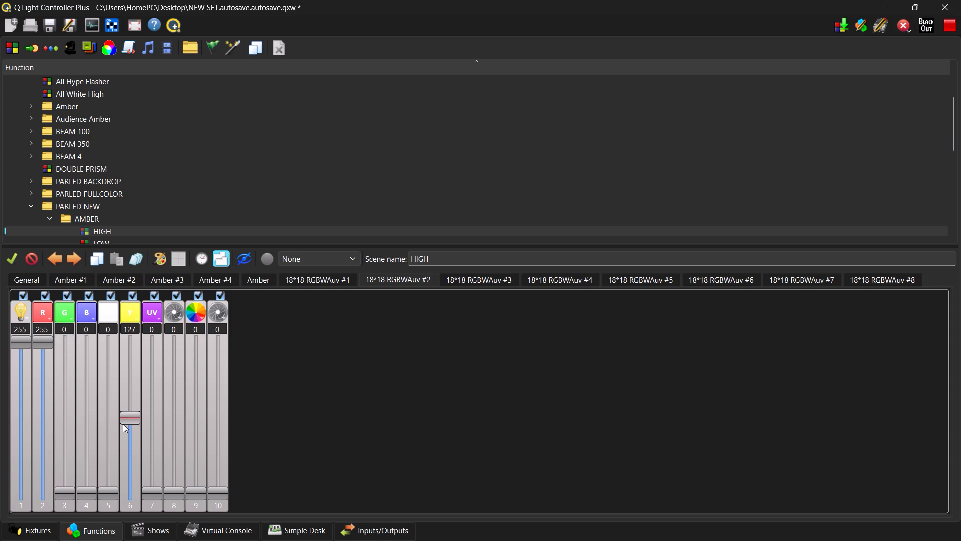
pyautogui.moveTo(123, 424); pyautogui.dragTo(186, 246)
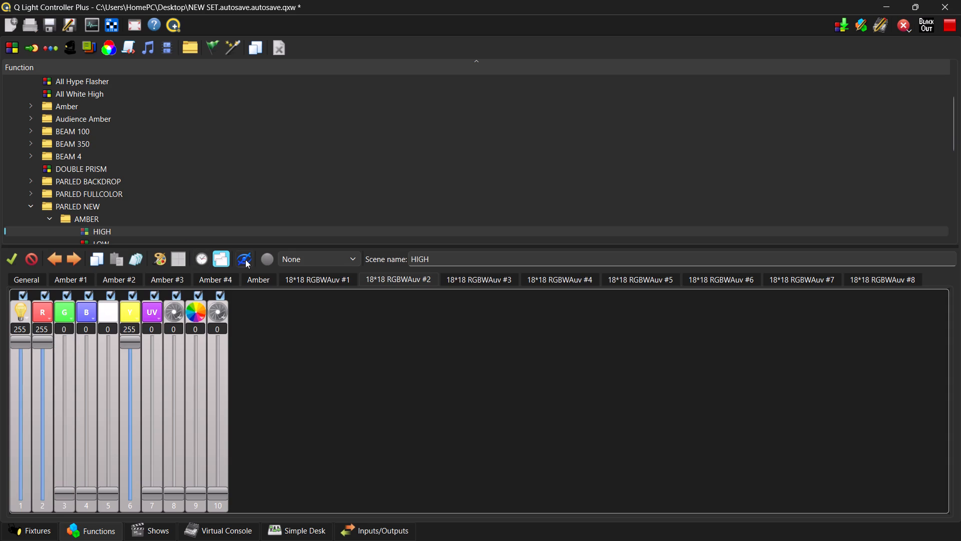
pyautogui.click(246, 259)
pyautogui.click(246, 259)
pyautogui.click(137, 259)
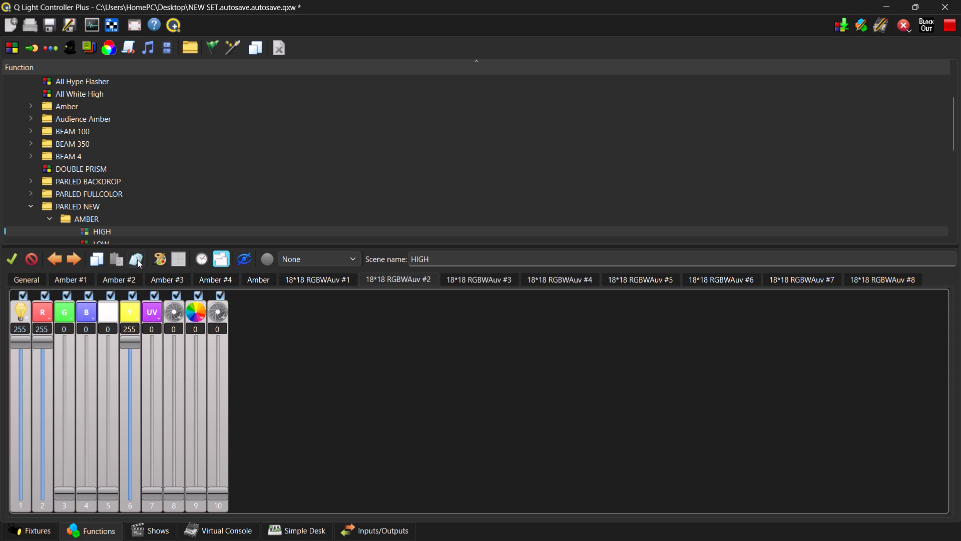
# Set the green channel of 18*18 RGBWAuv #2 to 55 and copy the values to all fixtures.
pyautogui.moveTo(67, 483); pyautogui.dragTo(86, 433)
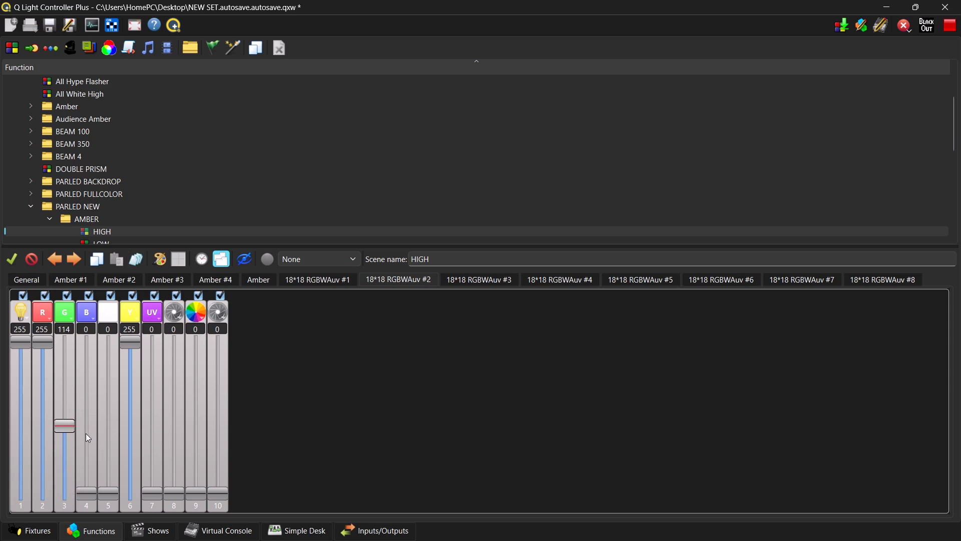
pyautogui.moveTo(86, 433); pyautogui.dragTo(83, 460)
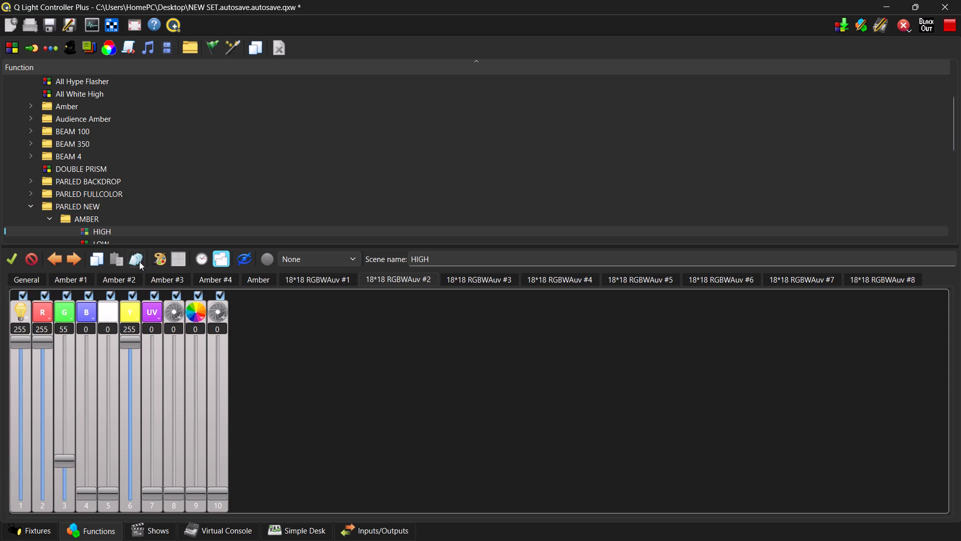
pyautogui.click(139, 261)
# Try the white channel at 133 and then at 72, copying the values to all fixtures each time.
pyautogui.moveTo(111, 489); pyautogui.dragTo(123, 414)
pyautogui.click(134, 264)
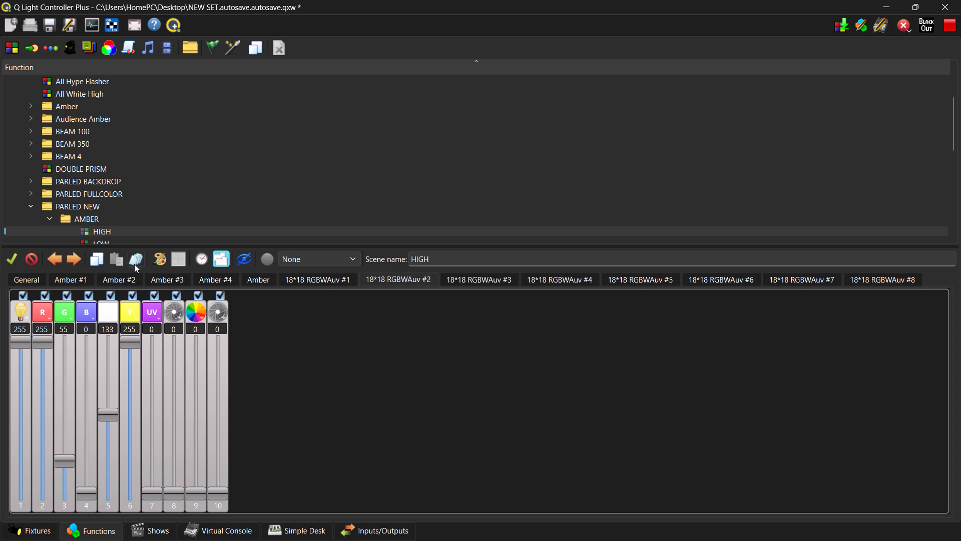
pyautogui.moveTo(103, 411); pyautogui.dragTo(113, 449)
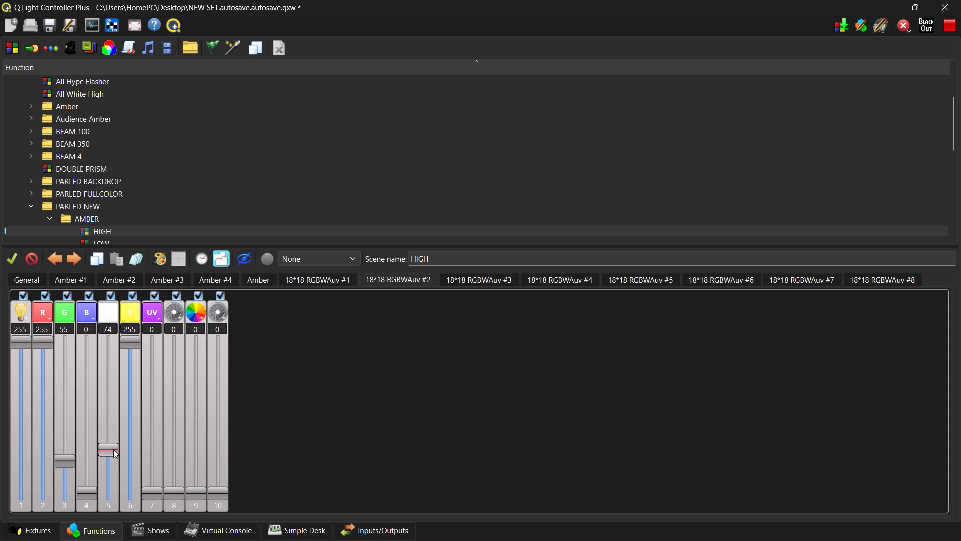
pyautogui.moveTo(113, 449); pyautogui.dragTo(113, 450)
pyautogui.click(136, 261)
# Lower the yellow channel of 18*18 RGBWAuv #2 to 3 and copy the values to all fixtures.
pyautogui.moveTo(132, 340); pyautogui.dragTo(145, 489)
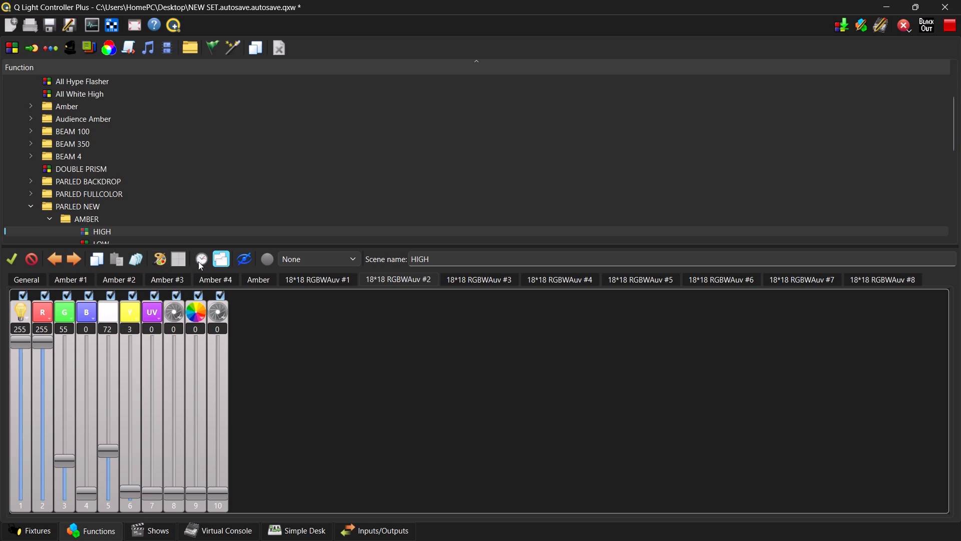
pyautogui.click(137, 256)
# Raise the white channel to 255 and the green channel to 105, copying the values to all fixtures after each change.
pyautogui.moveTo(99, 447); pyautogui.dragTo(115, 319)
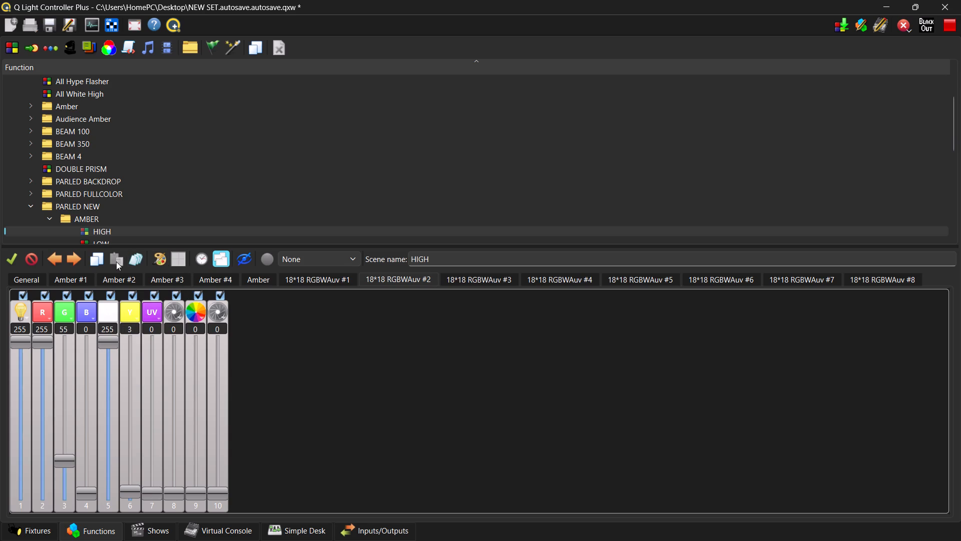
pyautogui.click(136, 262)
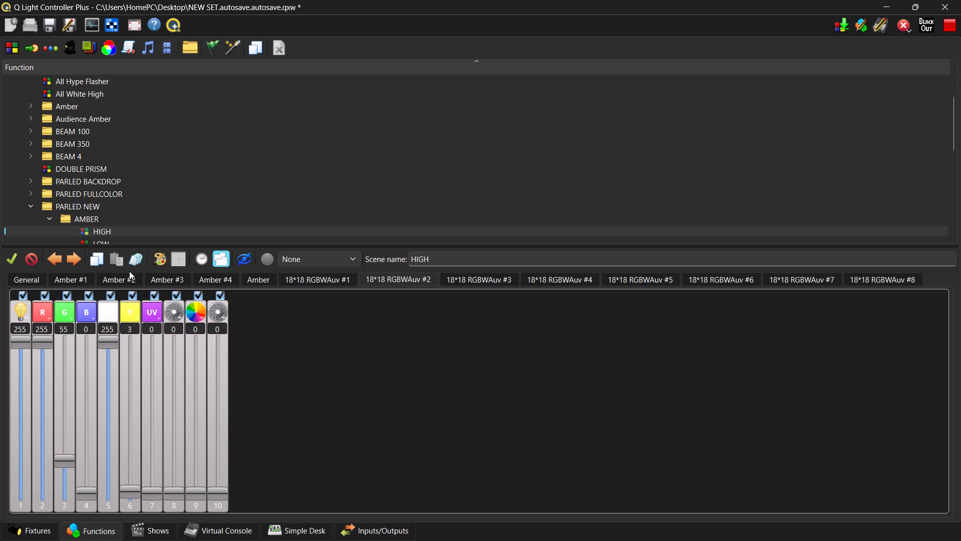
pyautogui.moveTo(66, 453); pyautogui.dragTo(73, 430)
pyautogui.click(136, 261)
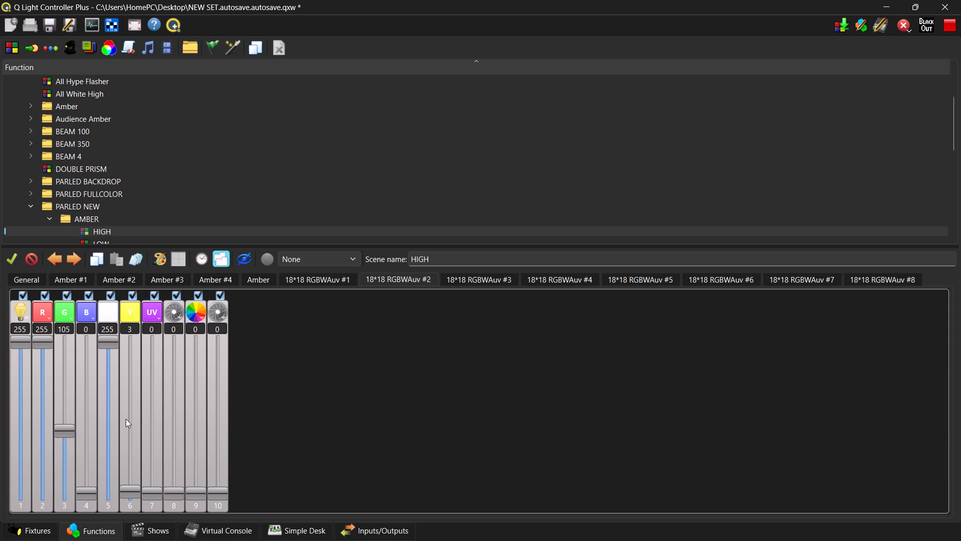
# Raise the yellow channel of 18*18 RGBWAuv #2 to 36 and then to 138, copying the values to all fixtures each time.
pyautogui.moveTo(133, 484); pyautogui.dragTo(129, 471)
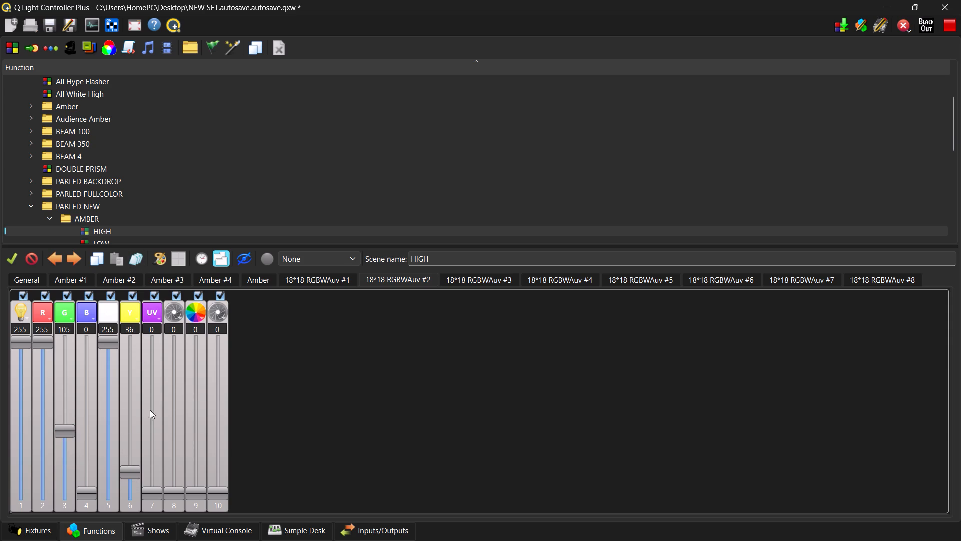
pyautogui.click(135, 262)
pyautogui.click(138, 411)
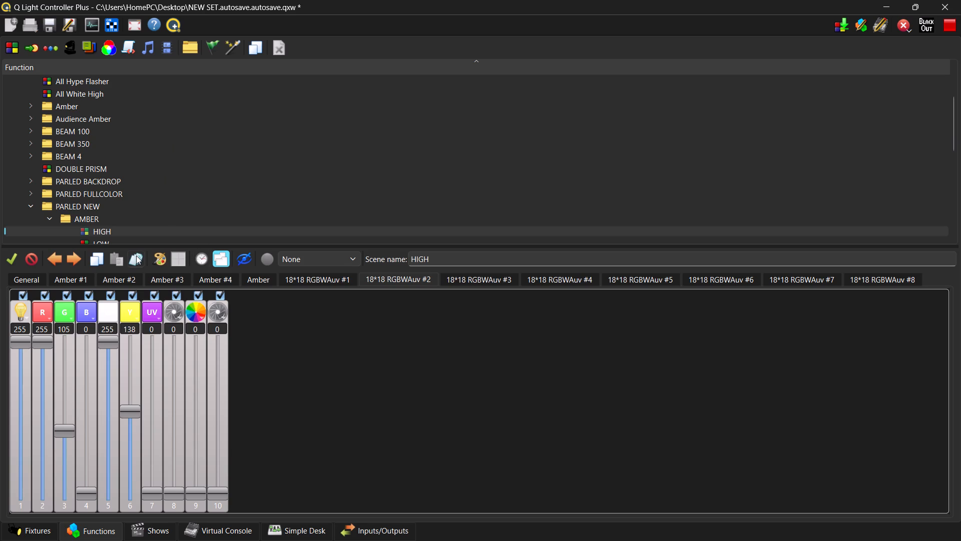
pyautogui.click(136, 255)
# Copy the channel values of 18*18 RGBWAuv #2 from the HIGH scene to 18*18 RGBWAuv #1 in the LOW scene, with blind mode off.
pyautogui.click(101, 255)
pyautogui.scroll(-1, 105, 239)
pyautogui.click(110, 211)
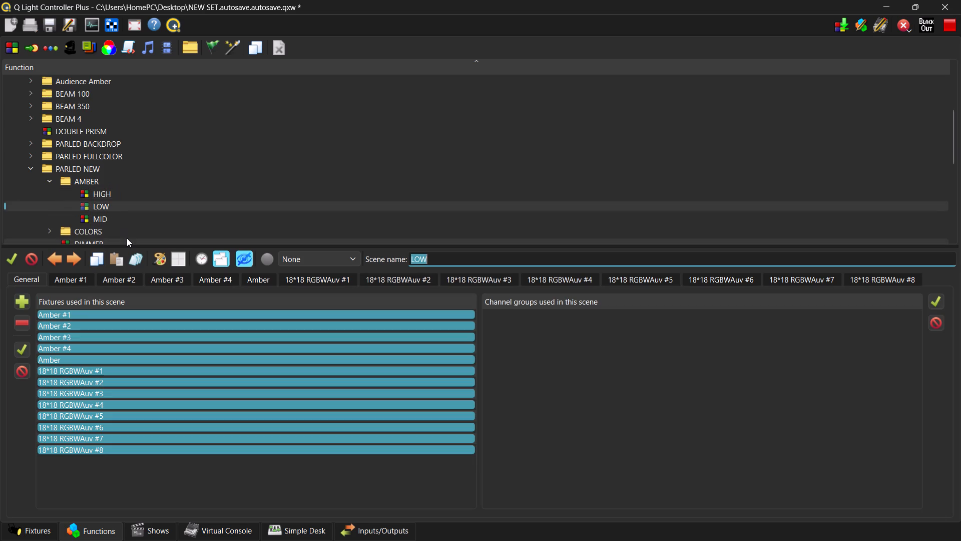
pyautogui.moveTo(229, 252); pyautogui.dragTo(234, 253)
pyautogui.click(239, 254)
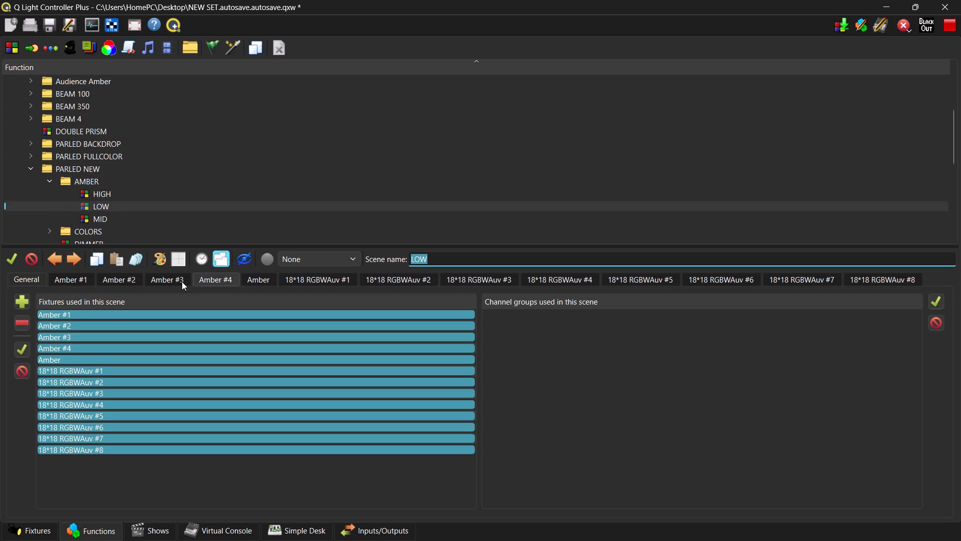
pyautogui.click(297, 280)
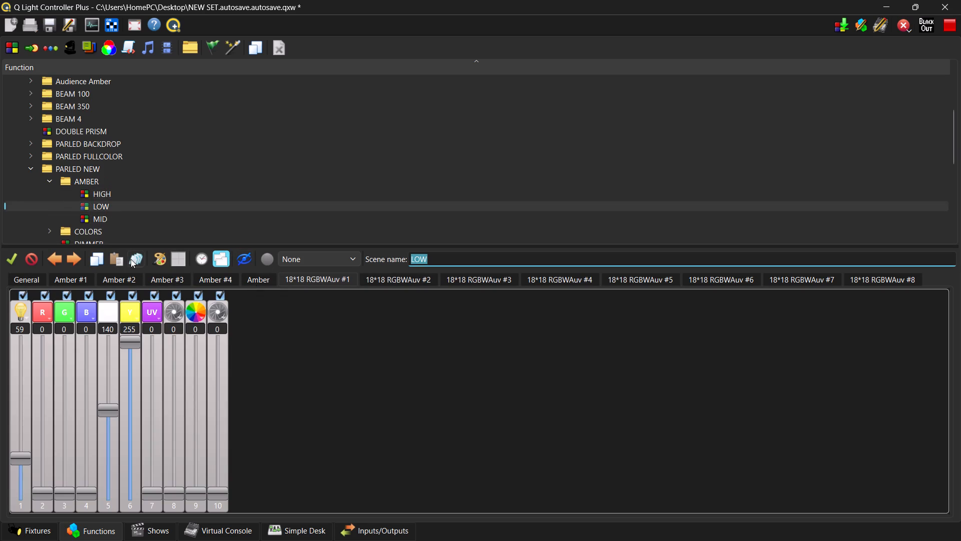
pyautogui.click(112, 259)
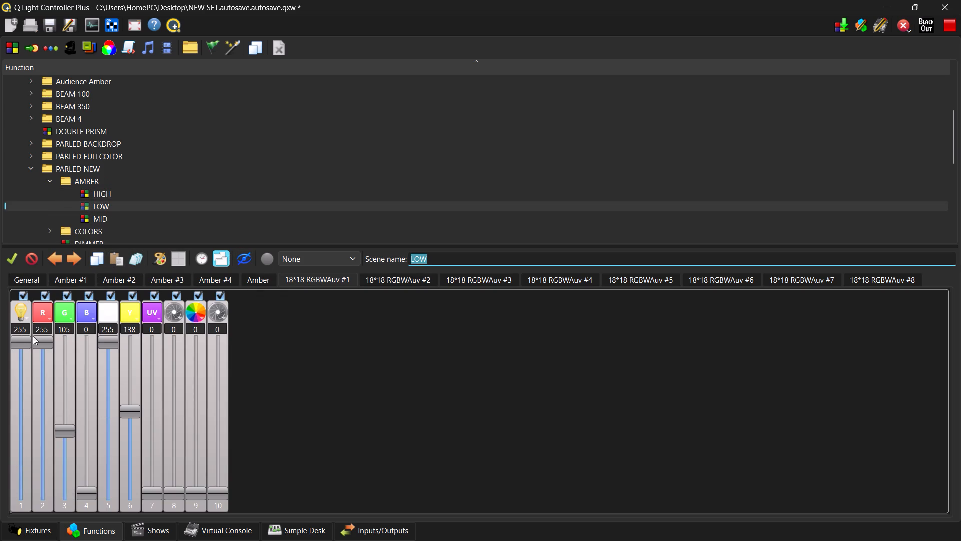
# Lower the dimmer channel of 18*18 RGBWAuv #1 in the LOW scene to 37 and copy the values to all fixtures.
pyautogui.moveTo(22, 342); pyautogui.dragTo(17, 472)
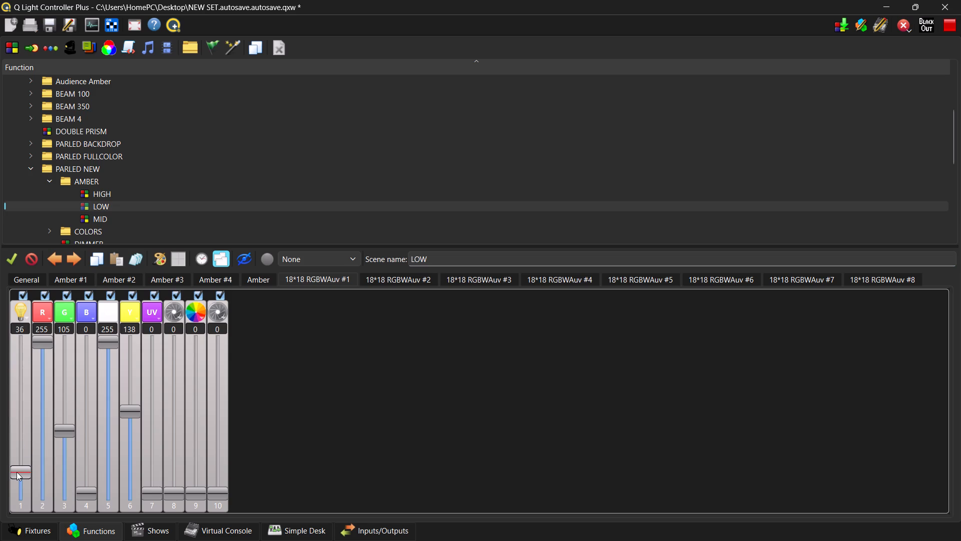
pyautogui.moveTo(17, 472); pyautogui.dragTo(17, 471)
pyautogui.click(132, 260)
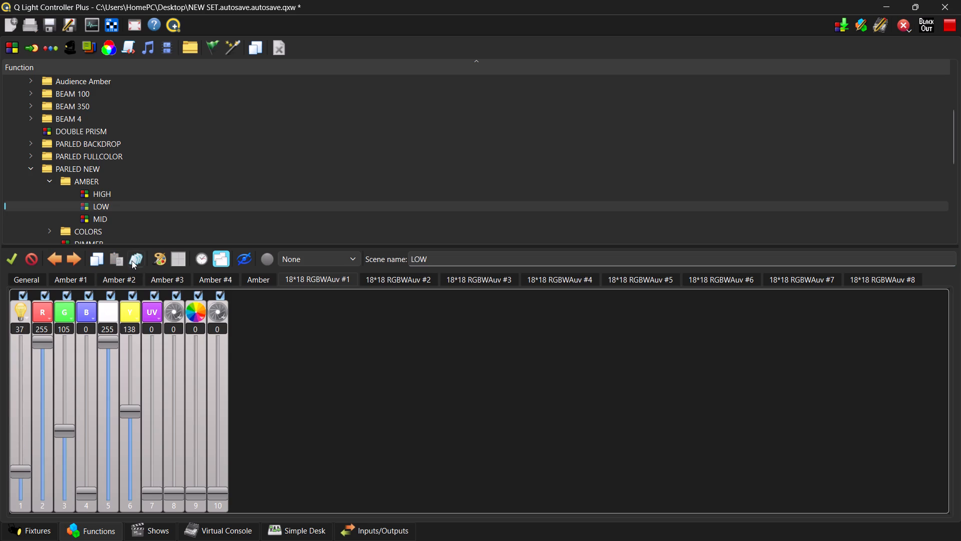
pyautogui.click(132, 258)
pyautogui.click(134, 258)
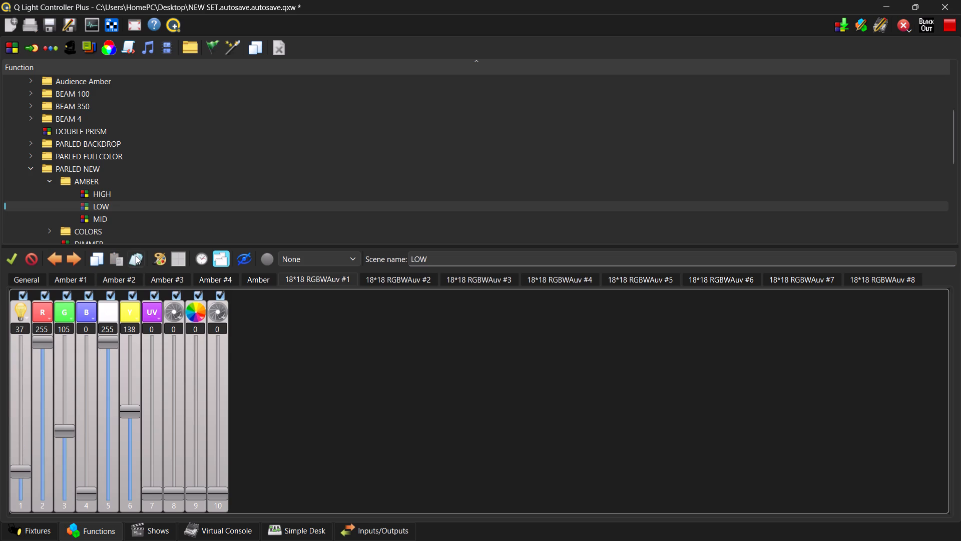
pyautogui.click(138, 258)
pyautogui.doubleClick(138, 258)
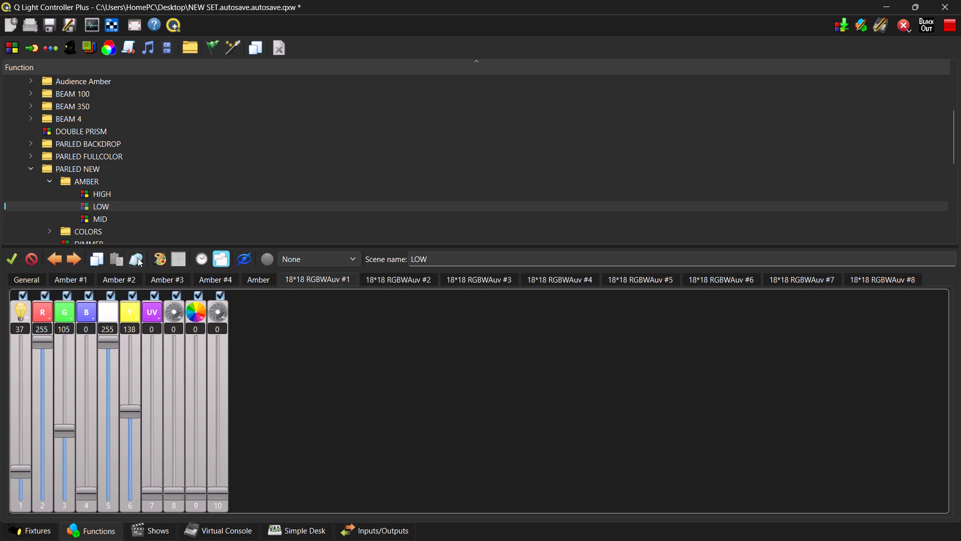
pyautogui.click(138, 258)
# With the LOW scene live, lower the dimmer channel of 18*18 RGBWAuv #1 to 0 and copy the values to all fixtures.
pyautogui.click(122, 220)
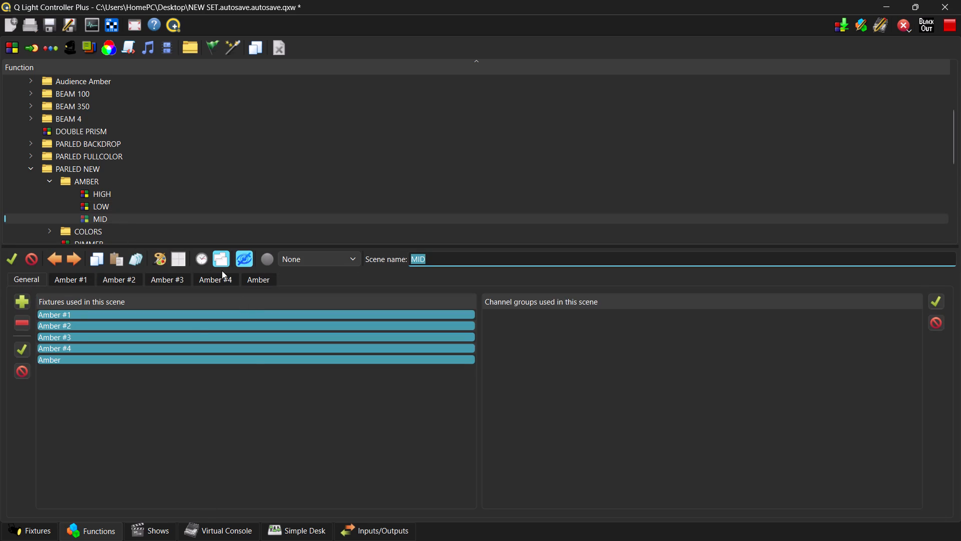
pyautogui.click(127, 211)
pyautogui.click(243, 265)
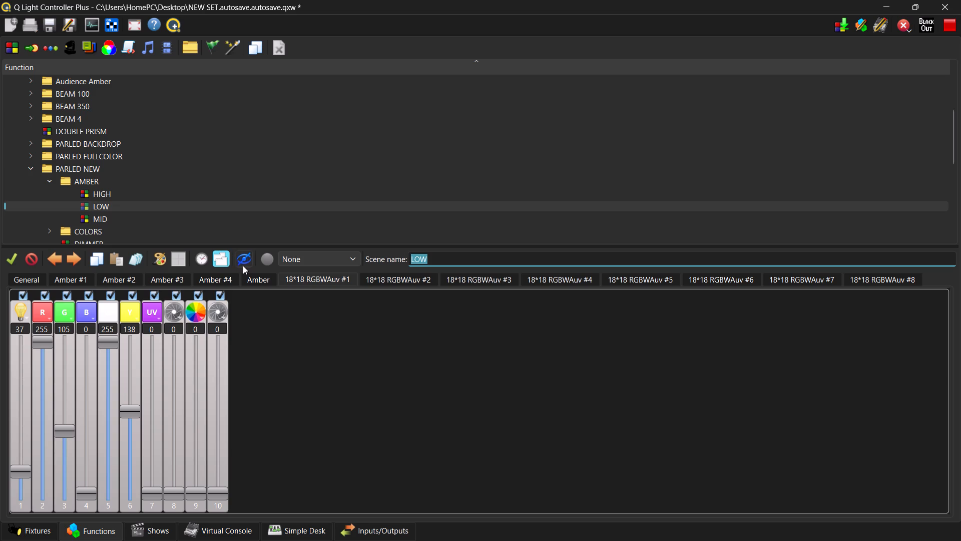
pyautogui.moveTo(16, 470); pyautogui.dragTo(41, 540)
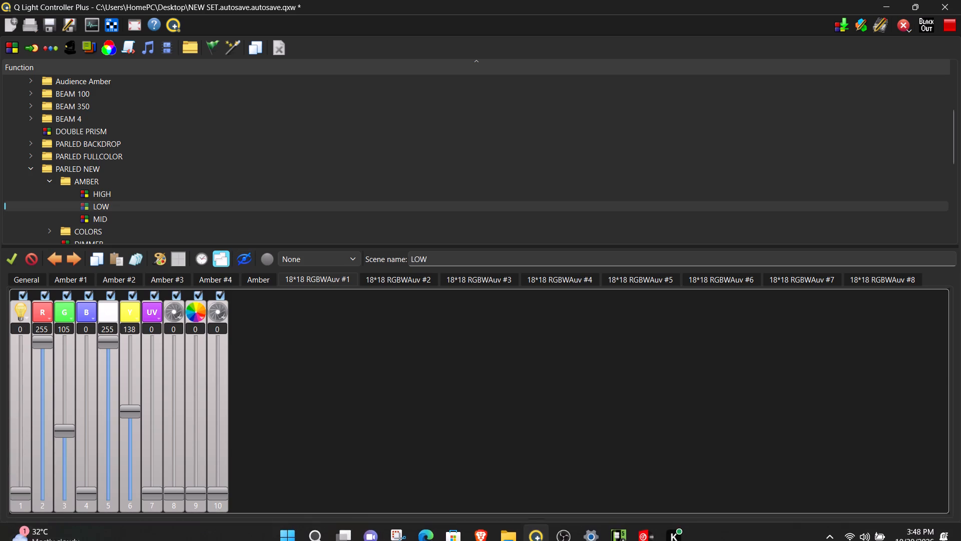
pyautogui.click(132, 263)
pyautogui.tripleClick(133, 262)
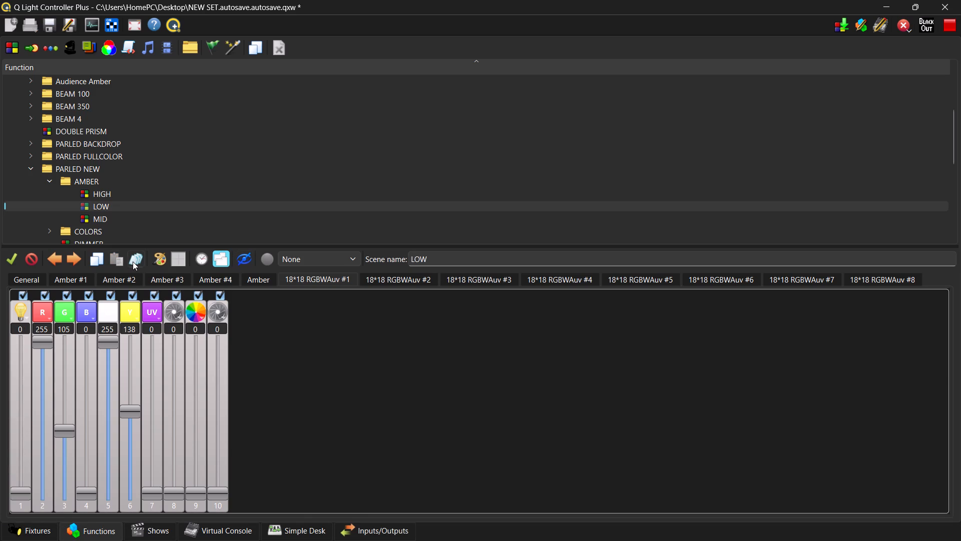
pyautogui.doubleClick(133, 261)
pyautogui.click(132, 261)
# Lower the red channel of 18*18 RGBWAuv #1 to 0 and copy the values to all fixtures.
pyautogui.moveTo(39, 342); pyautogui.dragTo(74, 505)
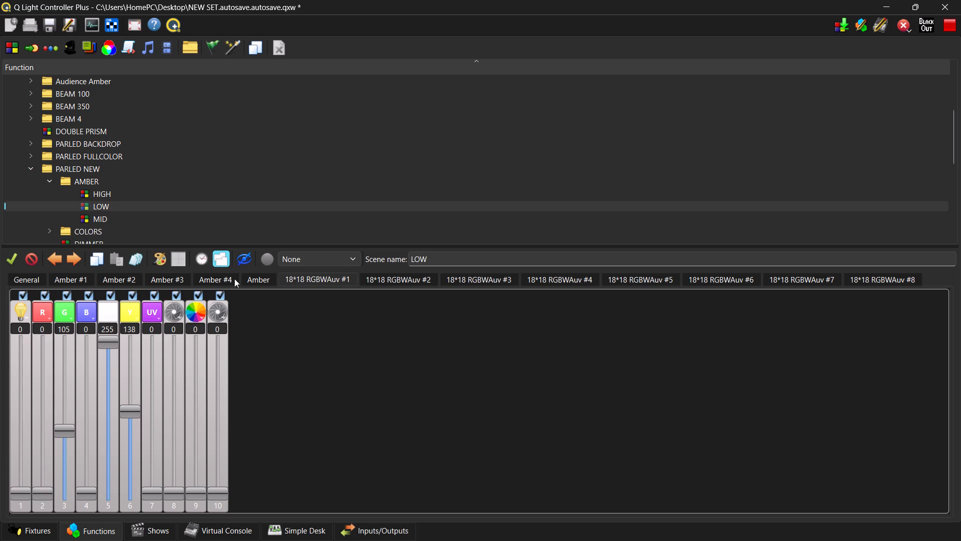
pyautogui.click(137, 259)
# Remove all fixtures from the AMBER folder's LOW scene.
pyautogui.click(106, 195)
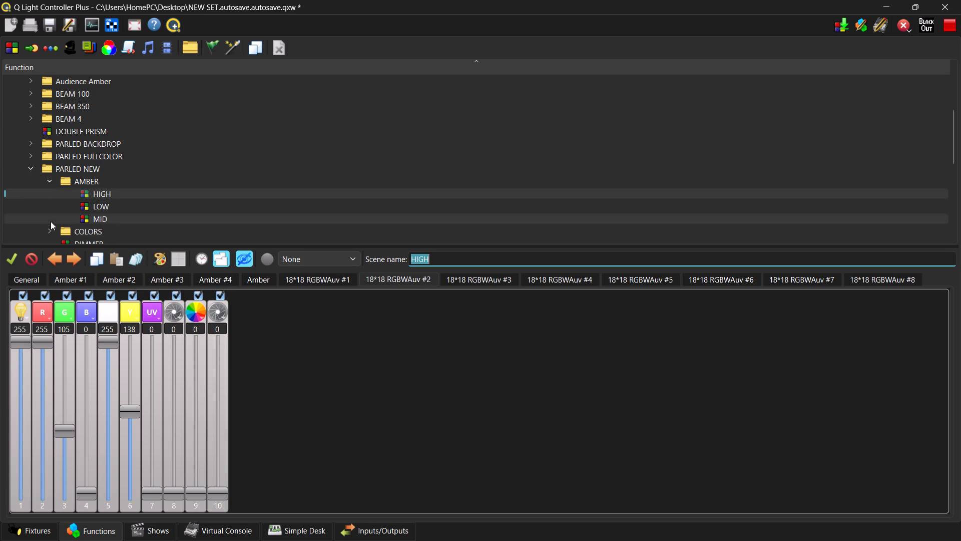
pyautogui.click(123, 200)
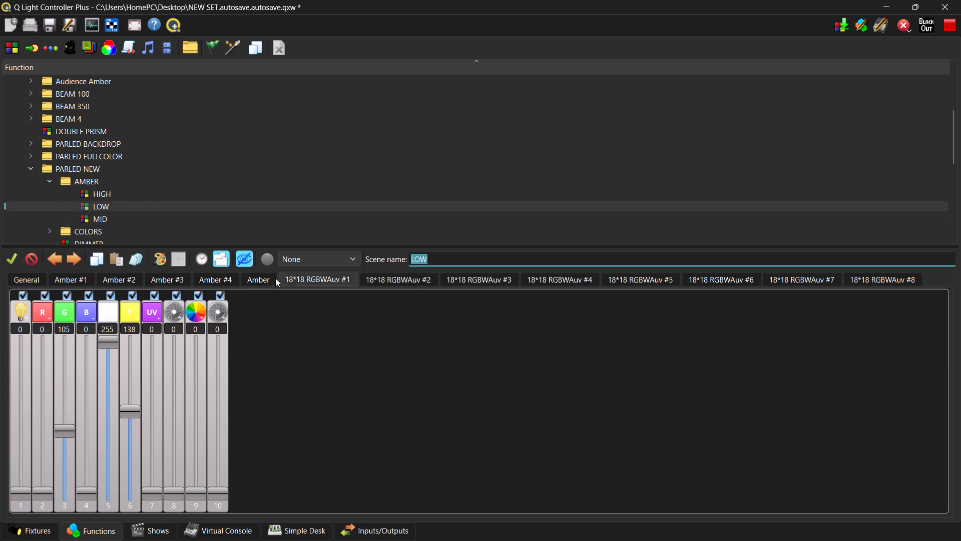
pyautogui.click(374, 282)
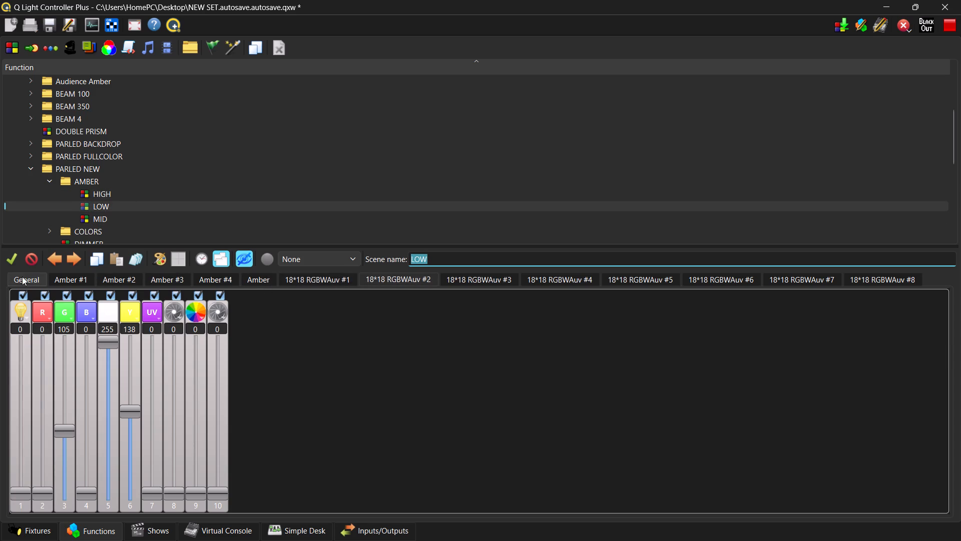
pyautogui.click(22, 277)
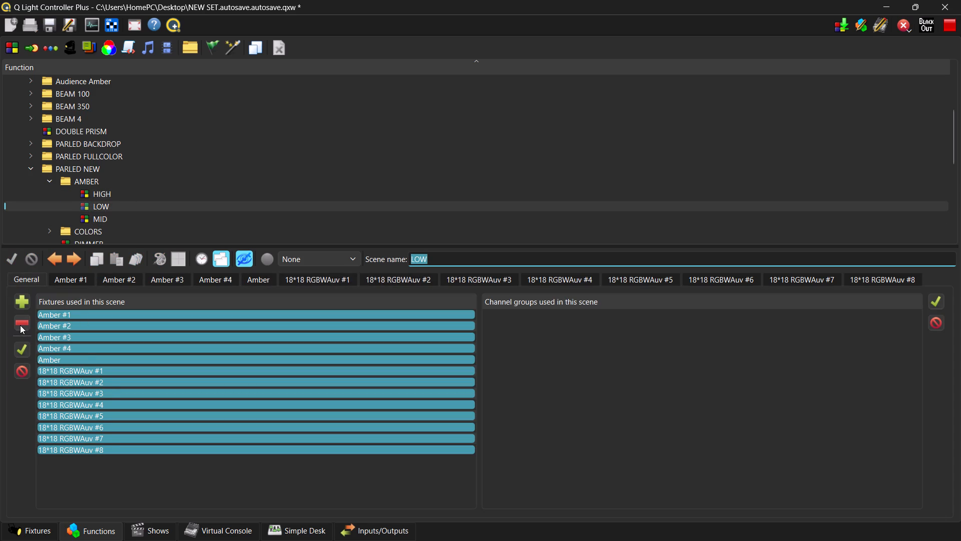
pyautogui.click(30, 322)
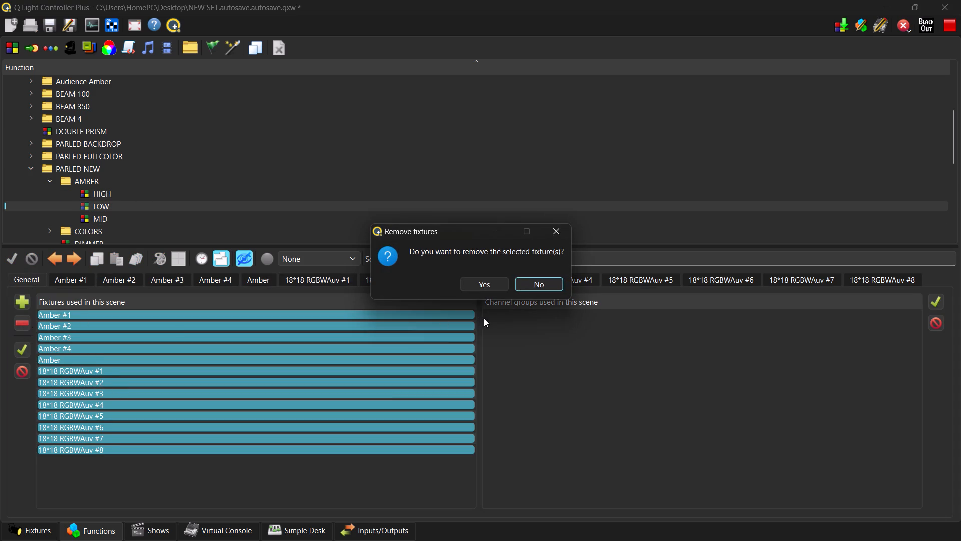
pyautogui.click(476, 289)
# Add 18*18 RGBWAuv #1 to #8, Amber and Amber #1 to #4 to the LOW scene.
pyautogui.click(28, 303)
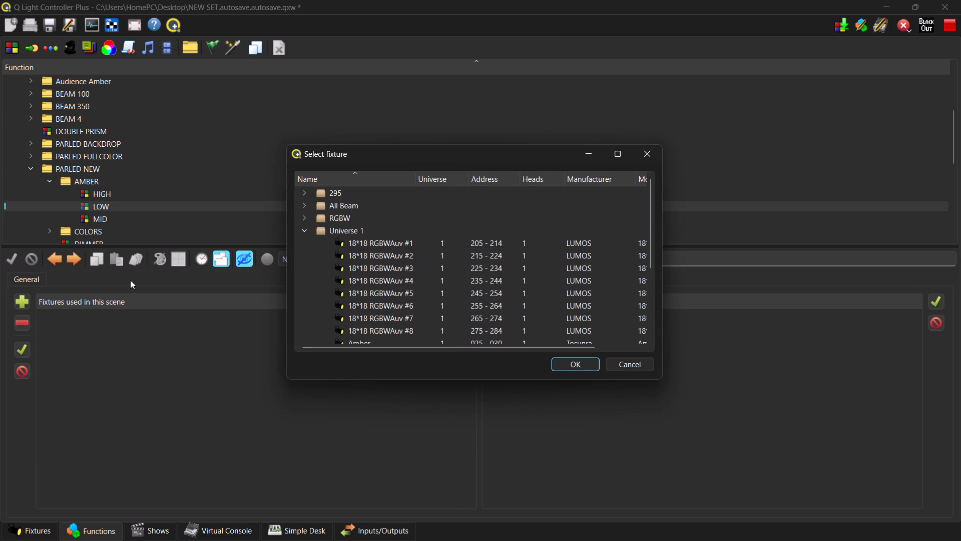
pyautogui.click(404, 244)
pyautogui.scroll(-2, 415, 333)
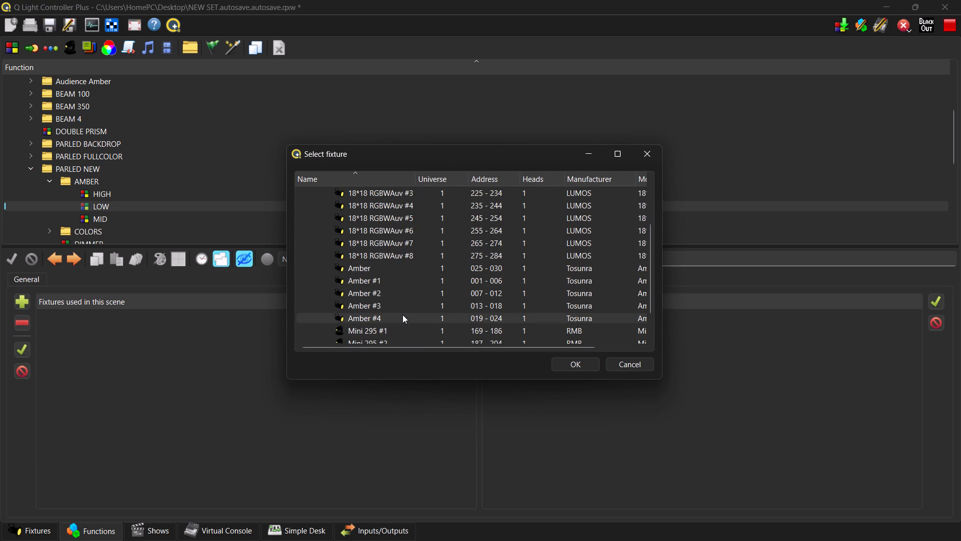
pyautogui.keyDown('shift'); pyautogui.click(401, 319); pyautogui.keyUp('shift')
pyautogui.click(582, 368)
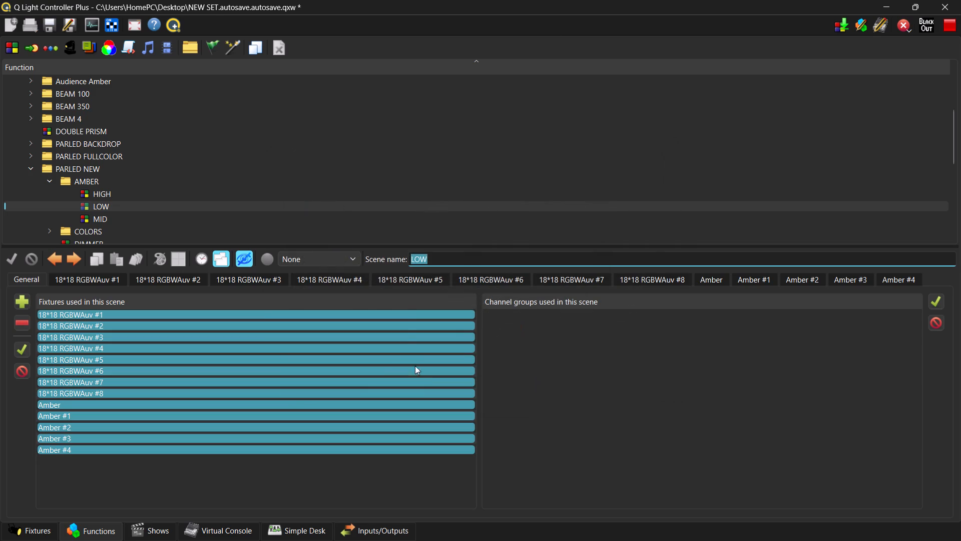
# With blind mode off, enable all channels of 18*18 RGBWAuv #4, set its dimmer to 255 and copy the values to all fixtures.
pyautogui.click(335, 276)
pyautogui.click(248, 260)
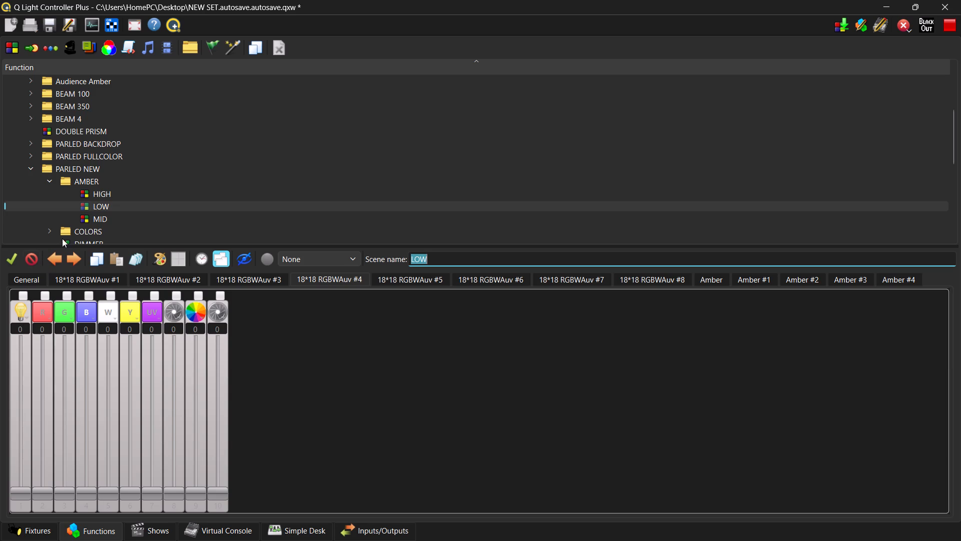
pyautogui.click(15, 267)
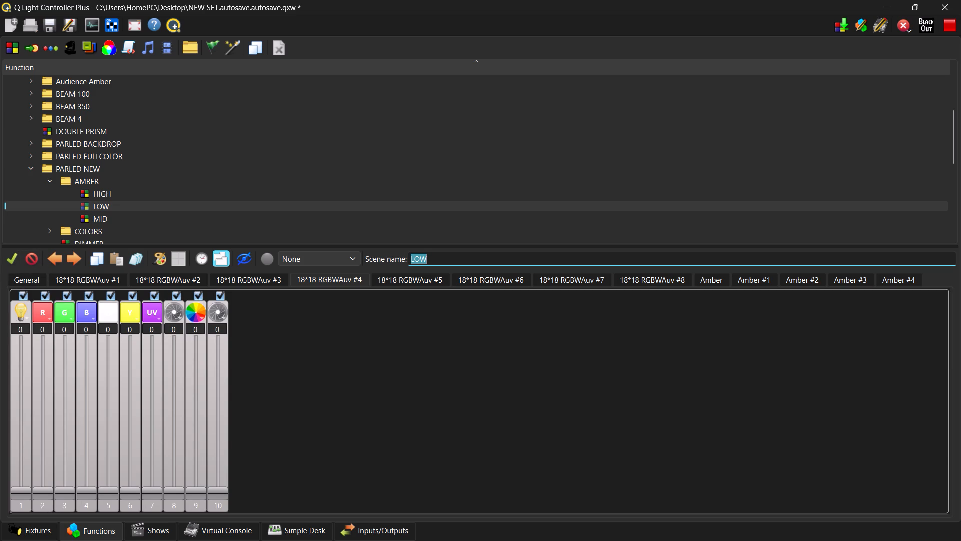
pyautogui.moveTo(22, 347); pyautogui.dragTo(38, 293)
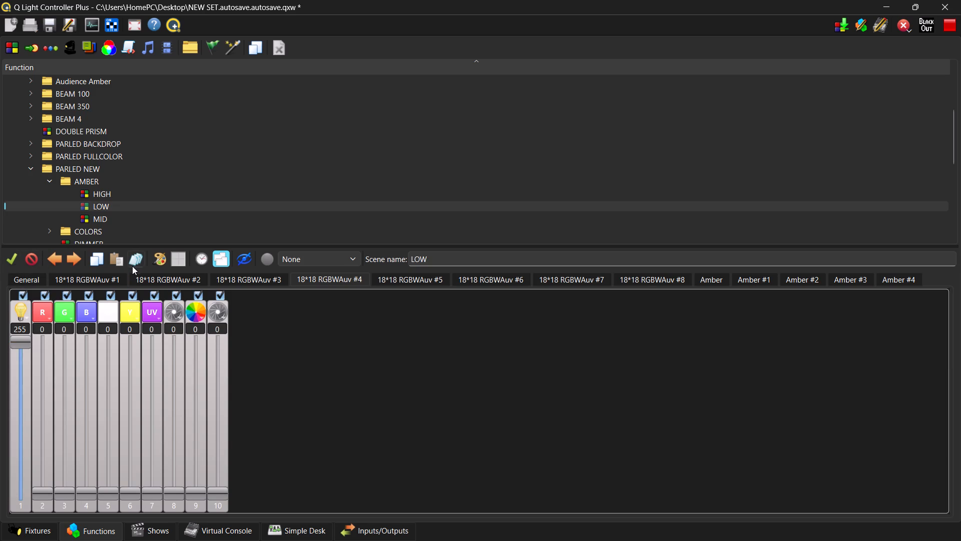
pyautogui.click(135, 263)
pyautogui.click(135, 263)
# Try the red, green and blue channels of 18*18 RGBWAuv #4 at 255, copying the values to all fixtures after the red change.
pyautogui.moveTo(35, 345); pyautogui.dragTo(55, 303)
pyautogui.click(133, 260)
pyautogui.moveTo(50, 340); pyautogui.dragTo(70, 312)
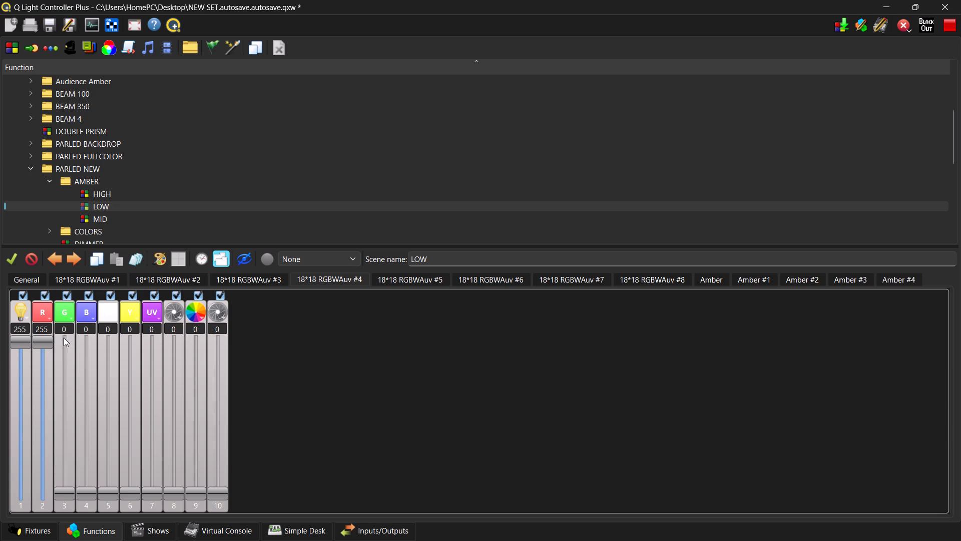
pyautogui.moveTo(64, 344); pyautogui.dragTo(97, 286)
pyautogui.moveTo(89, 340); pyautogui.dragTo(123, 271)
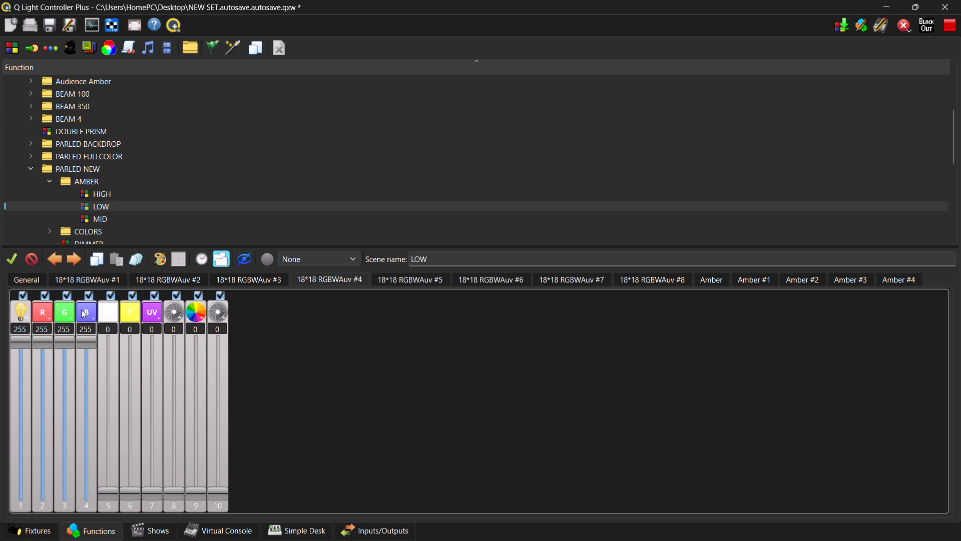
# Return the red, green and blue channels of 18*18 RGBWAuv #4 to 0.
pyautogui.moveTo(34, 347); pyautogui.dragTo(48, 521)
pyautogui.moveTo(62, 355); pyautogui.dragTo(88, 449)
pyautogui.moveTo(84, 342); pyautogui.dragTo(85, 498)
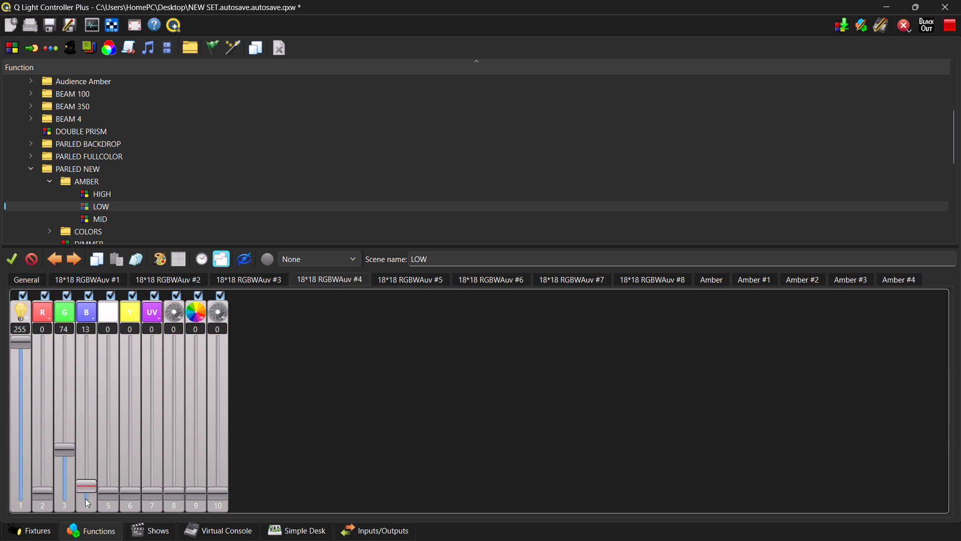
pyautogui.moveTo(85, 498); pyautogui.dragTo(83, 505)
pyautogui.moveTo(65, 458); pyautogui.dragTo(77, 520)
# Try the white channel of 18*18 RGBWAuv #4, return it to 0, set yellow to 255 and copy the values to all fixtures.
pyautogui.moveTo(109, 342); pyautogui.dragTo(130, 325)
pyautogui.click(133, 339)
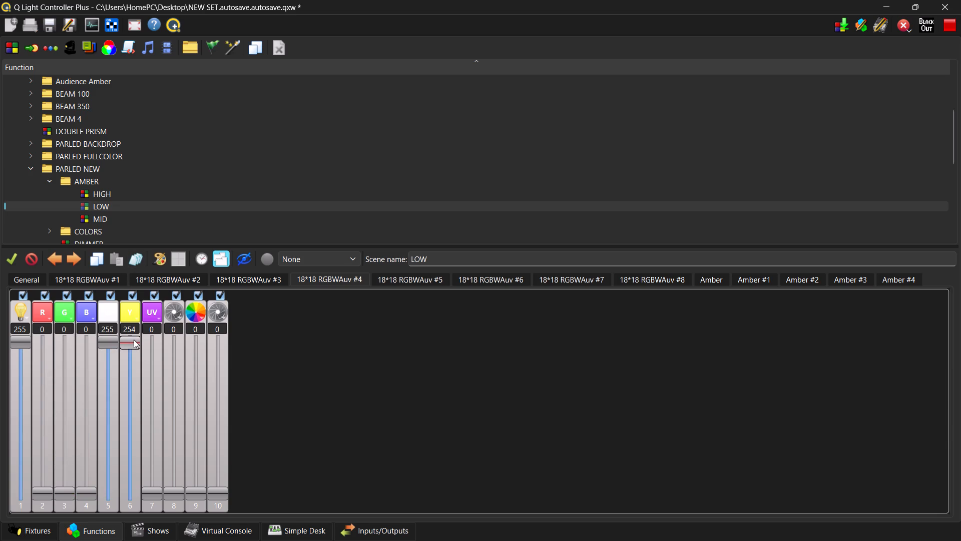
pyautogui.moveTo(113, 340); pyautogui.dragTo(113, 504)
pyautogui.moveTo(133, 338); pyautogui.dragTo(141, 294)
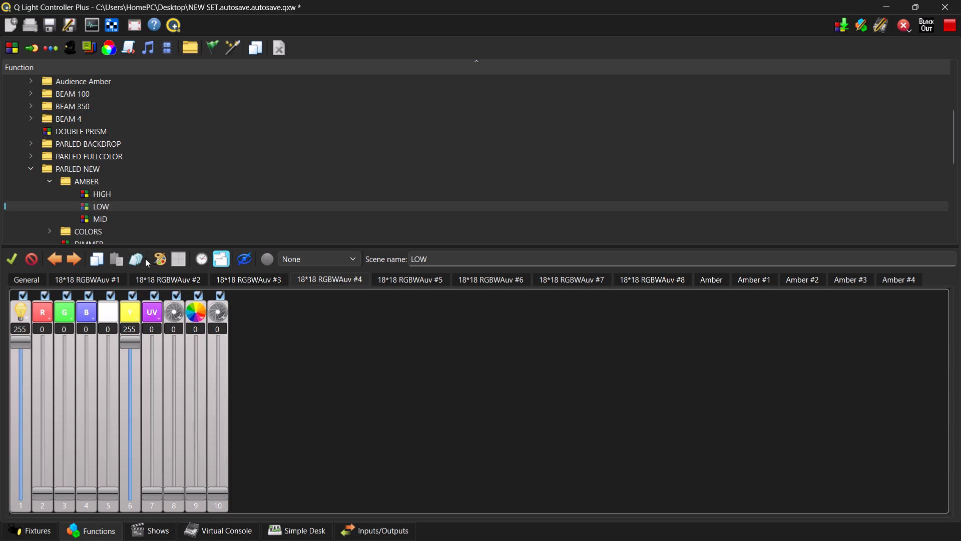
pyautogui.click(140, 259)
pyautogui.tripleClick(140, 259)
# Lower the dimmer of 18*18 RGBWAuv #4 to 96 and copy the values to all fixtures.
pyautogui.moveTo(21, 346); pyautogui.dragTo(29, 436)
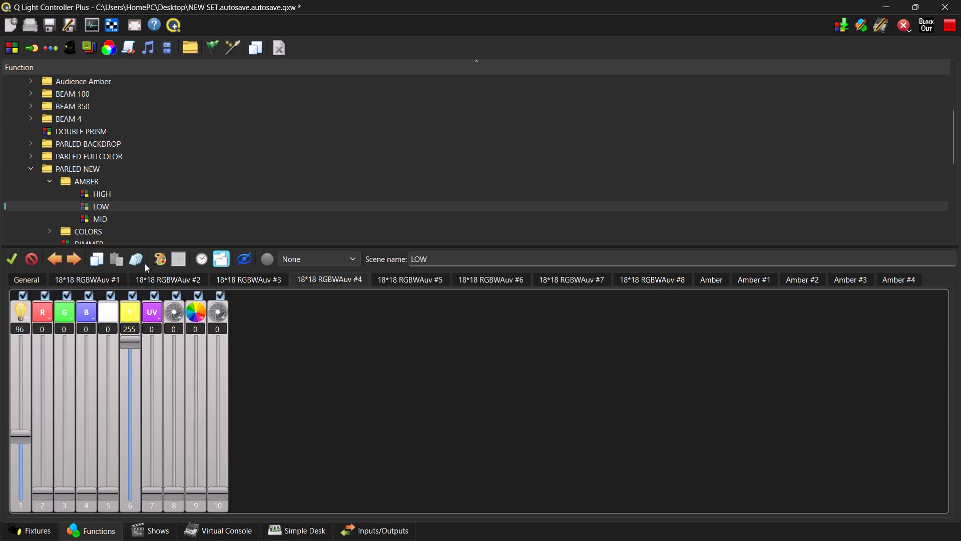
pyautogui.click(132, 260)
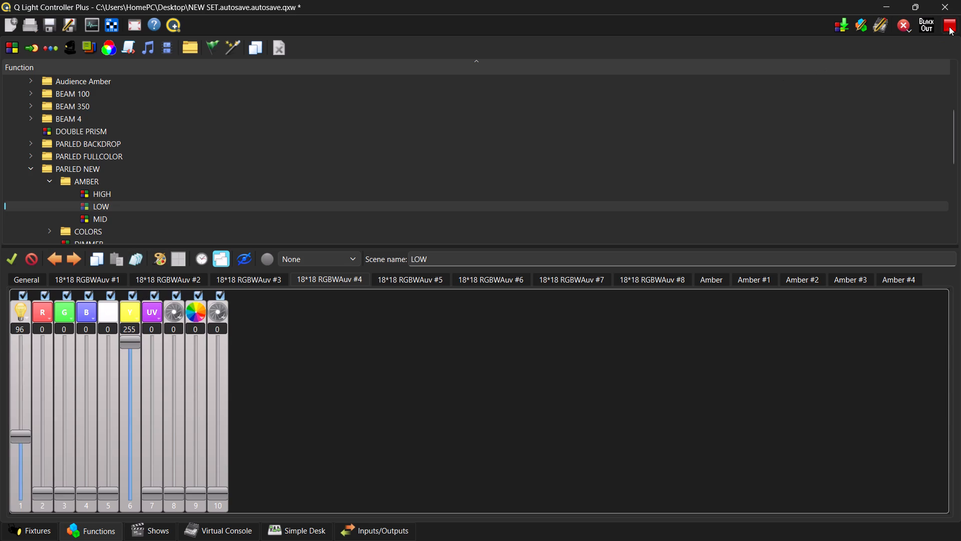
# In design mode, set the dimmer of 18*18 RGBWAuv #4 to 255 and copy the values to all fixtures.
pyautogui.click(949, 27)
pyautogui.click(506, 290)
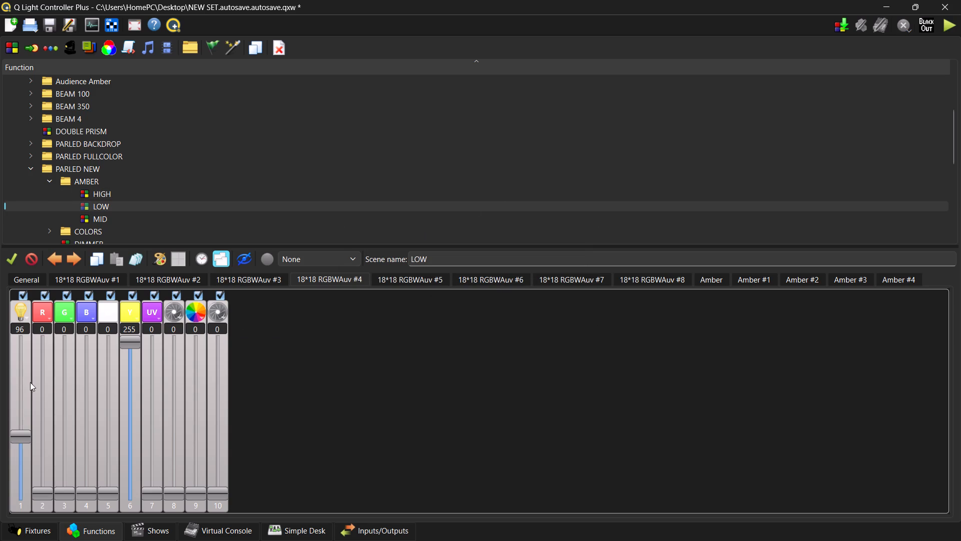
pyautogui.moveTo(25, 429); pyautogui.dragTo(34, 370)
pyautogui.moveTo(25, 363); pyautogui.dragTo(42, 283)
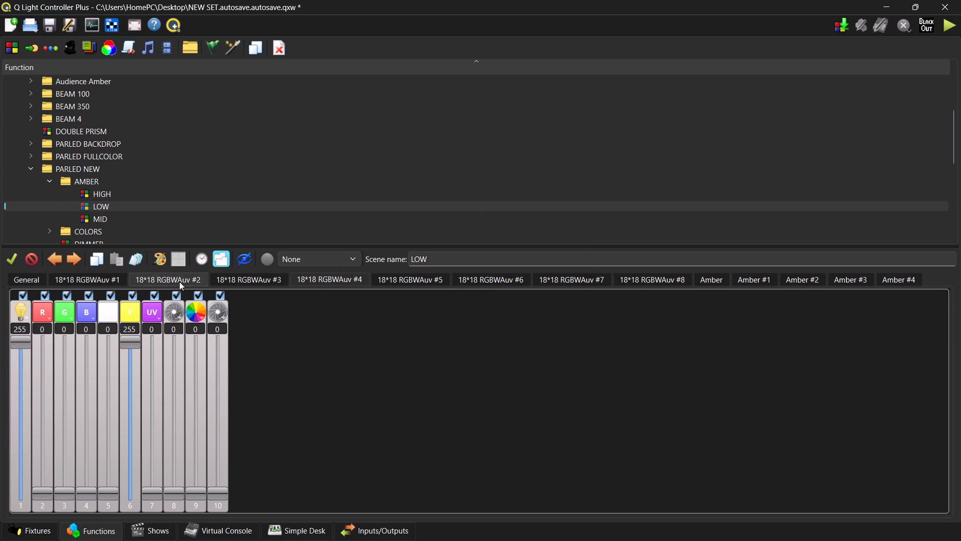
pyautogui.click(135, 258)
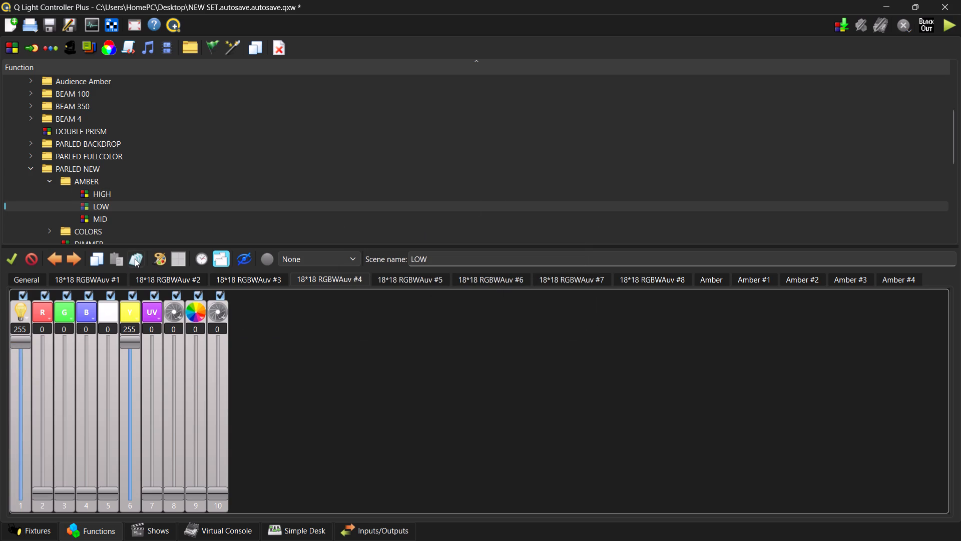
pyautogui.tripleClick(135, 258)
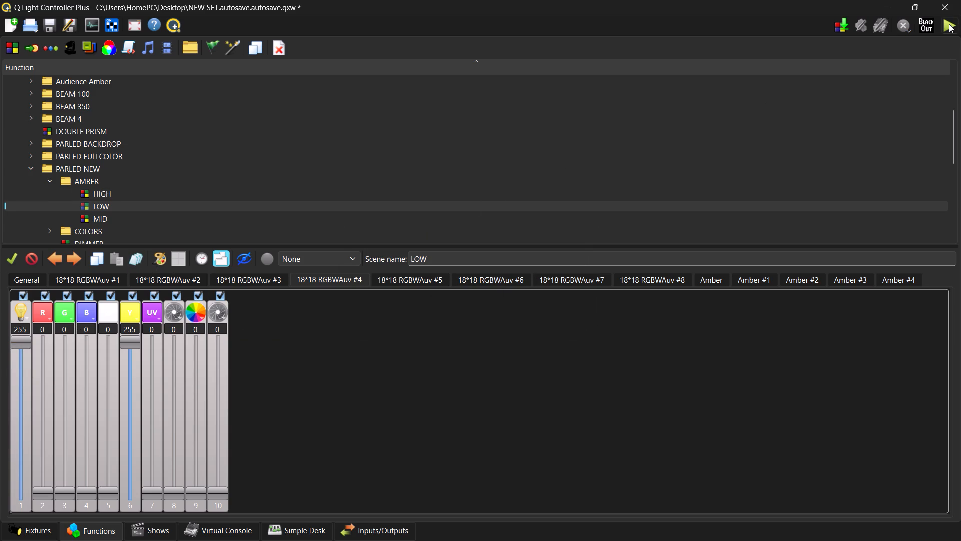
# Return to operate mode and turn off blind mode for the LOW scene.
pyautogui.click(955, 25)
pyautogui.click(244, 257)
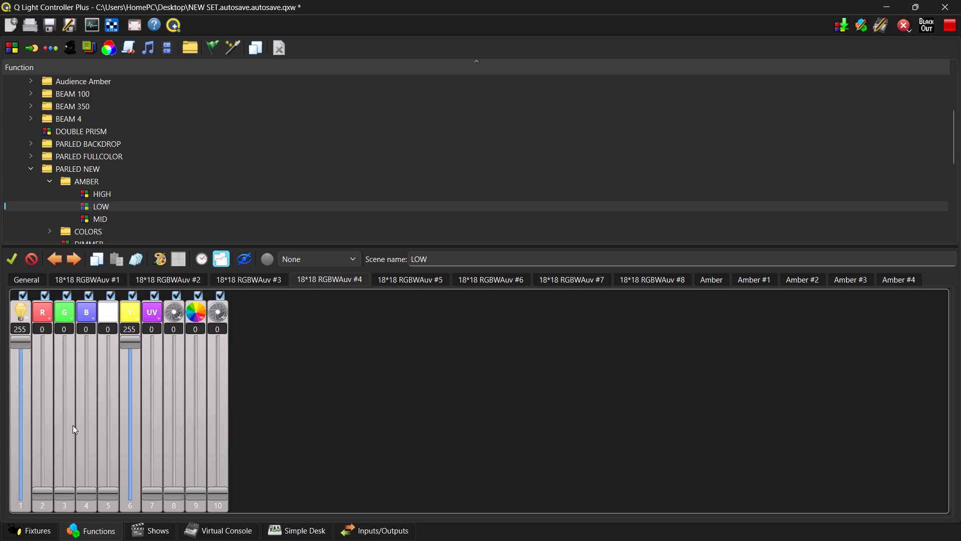
# Copy the HIGH scene's 18*18 RGBWAuv #2 values into 18*18 RGBWAuv #4 of the LOW scene and apply them to all fixtures, blind mode off.
pyautogui.click(89, 199)
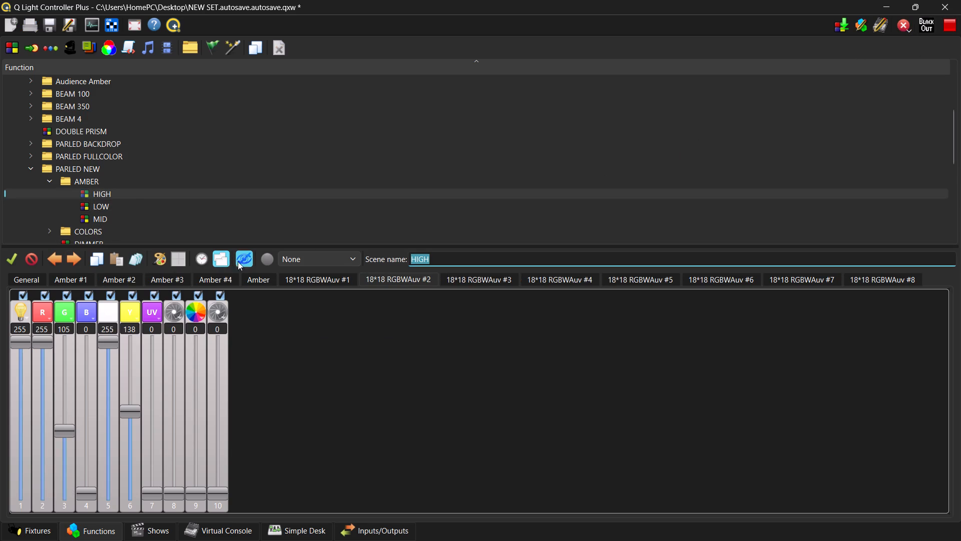
pyautogui.click(242, 259)
pyautogui.click(97, 259)
pyautogui.click(92, 206)
pyautogui.click(114, 258)
pyautogui.click(240, 257)
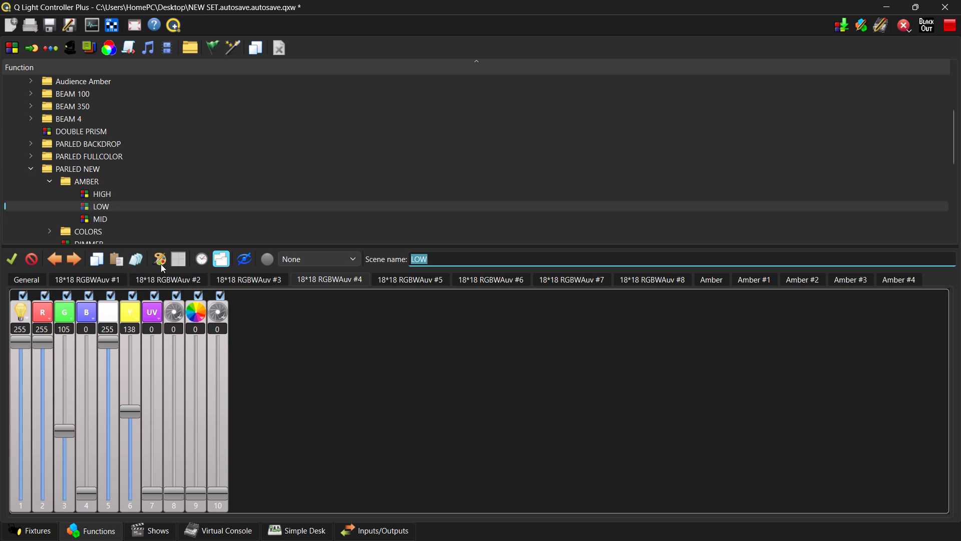
pyautogui.click(138, 261)
# Set the LOW scene's 18*18 RGBWAuv #4 dimmer to 70 and copy the values to all fixtures.
pyautogui.moveTo(21, 438); pyautogui.dragTo(22, 452)
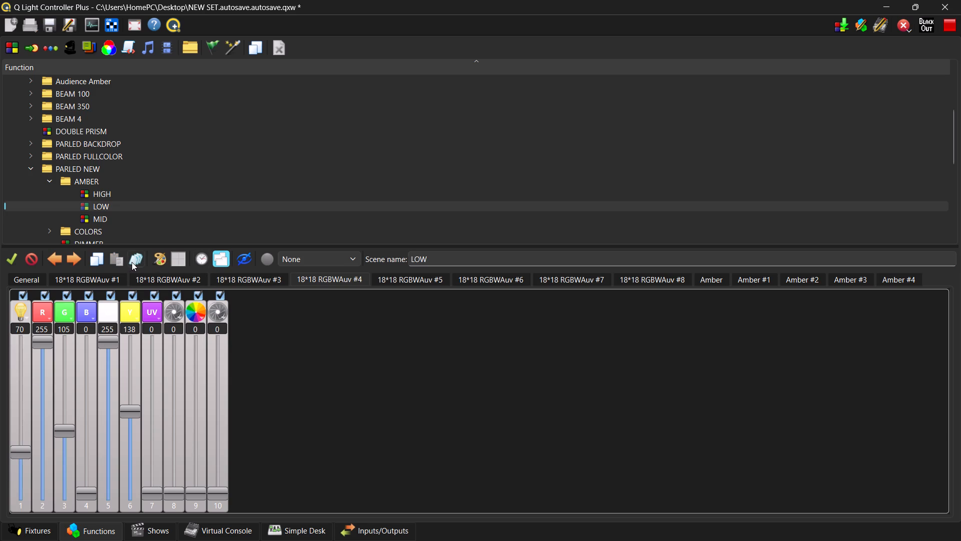
pyautogui.click(132, 262)
# In the virtual console, test the AMBER LOW scene and the amber HIGH scene.
pyautogui.click(267, 530)
pyautogui.click(240, 533)
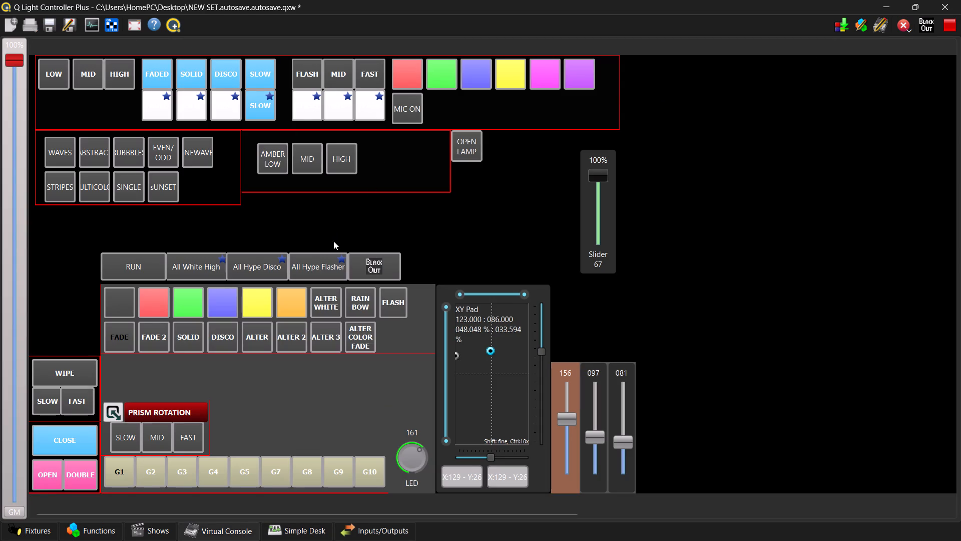
pyautogui.click(266, 168)
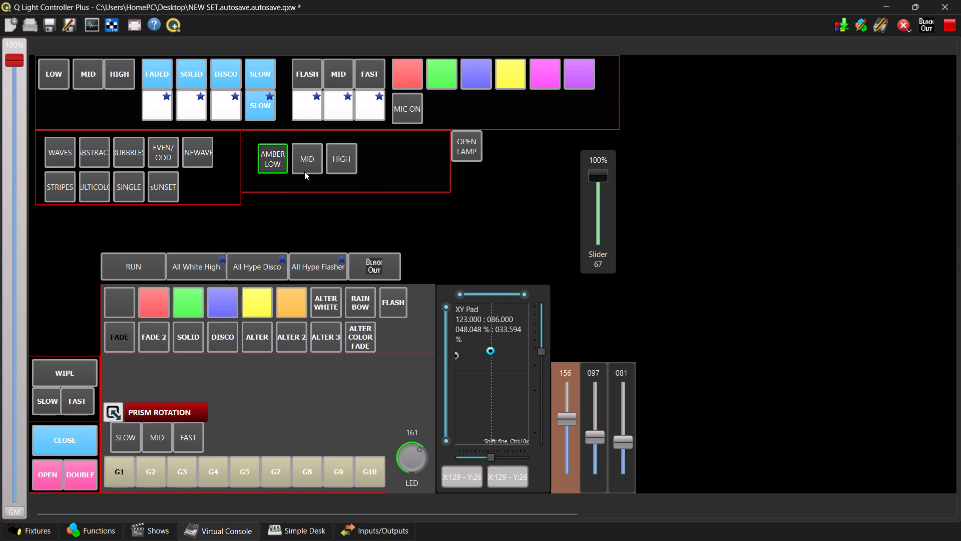
pyautogui.click(335, 167)
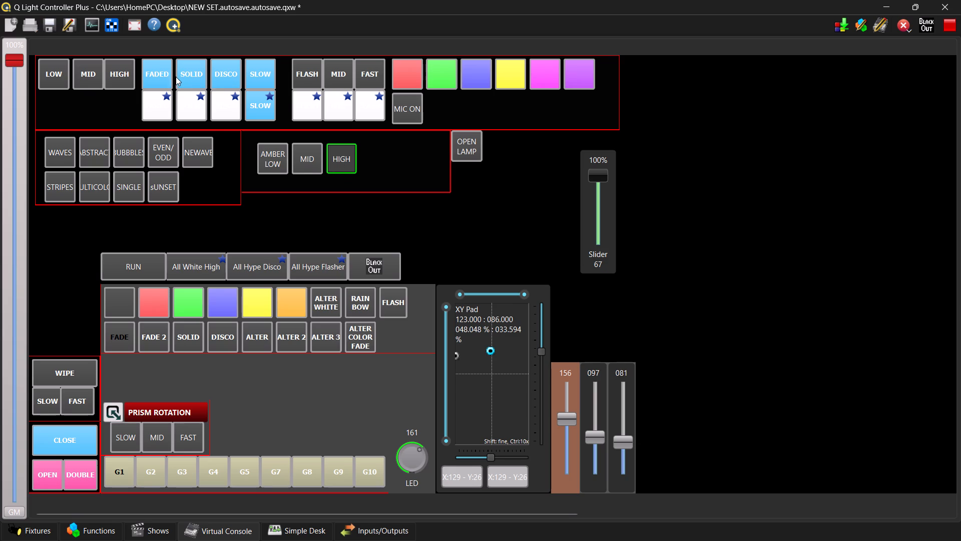
# Test the par LED SLOW effect and the red, green, blue, yellow, magenta and purple colours, ending on red.
pyautogui.click(252, 80)
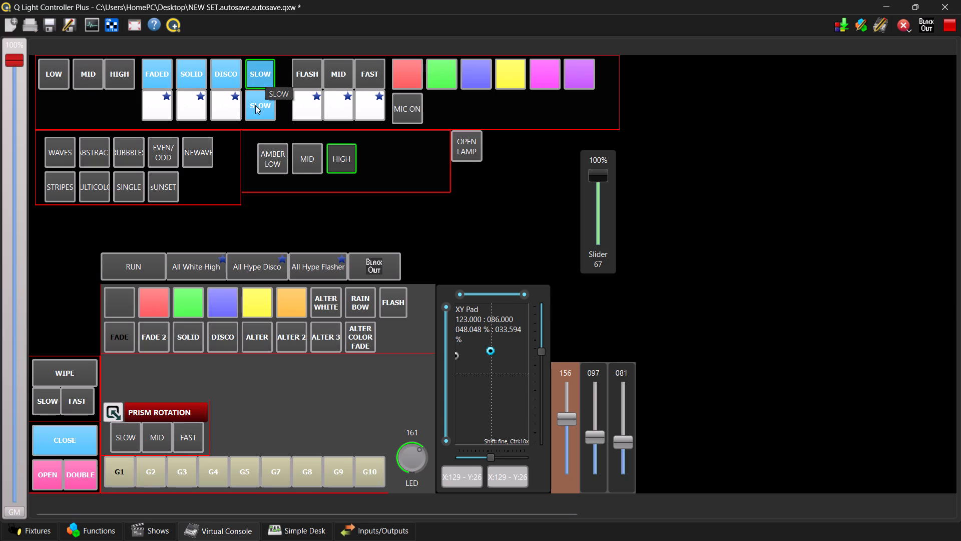
pyautogui.click(407, 74)
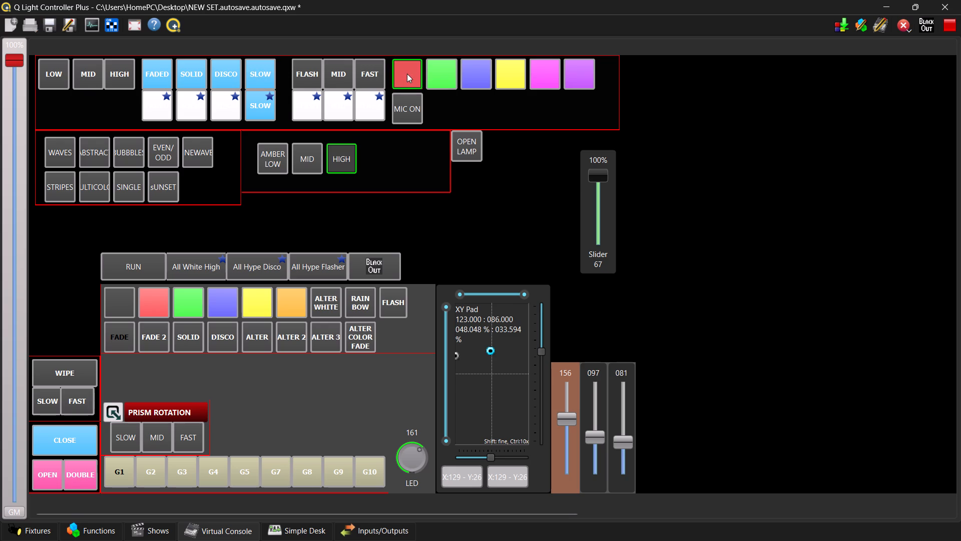
pyautogui.click(437, 76)
pyautogui.click(463, 76)
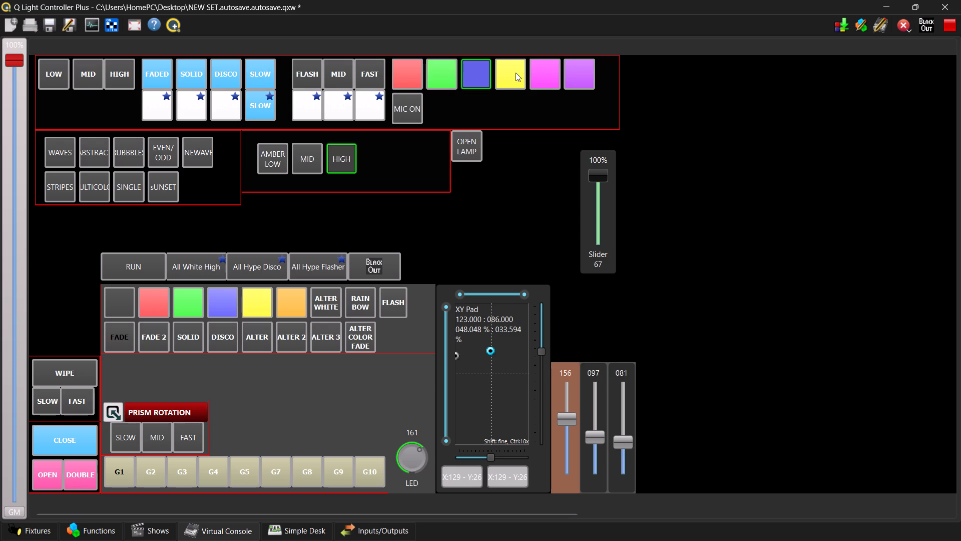
pyautogui.click(516, 73)
pyautogui.click(536, 72)
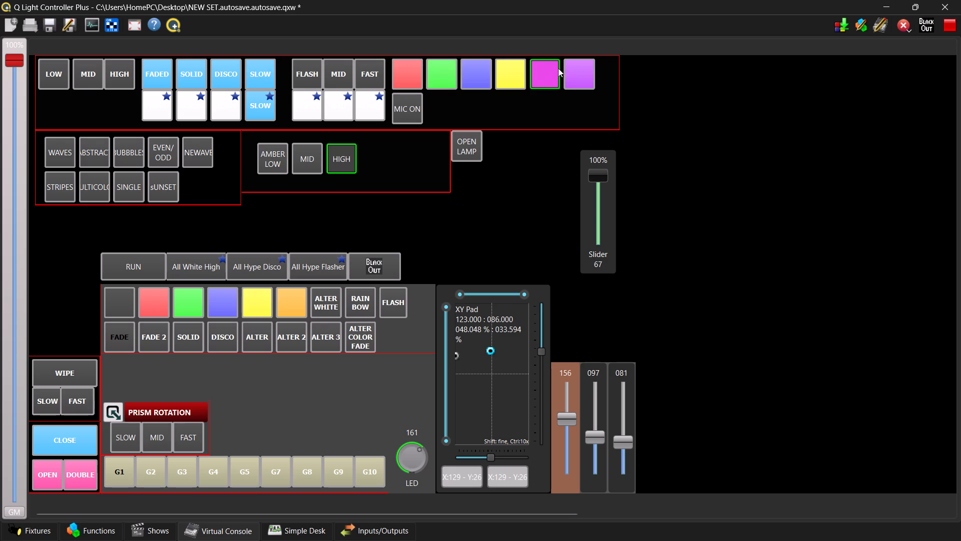
pyautogui.click(560, 69)
pyautogui.click(434, 73)
pyautogui.click(398, 71)
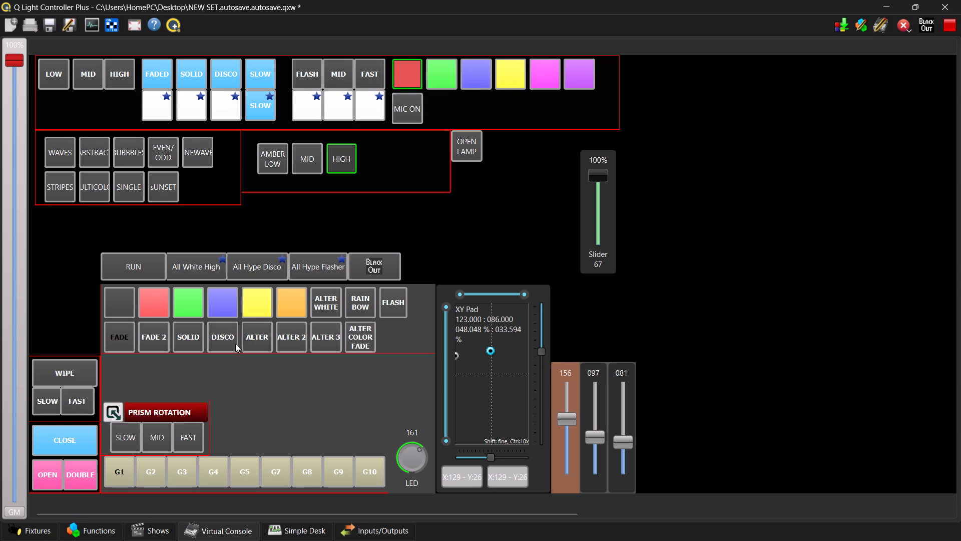
# Turn on virtual console live editing and open the RED scene from PARLED NEW's COLORS folder for function live edit.
pyautogui.click(879, 26)
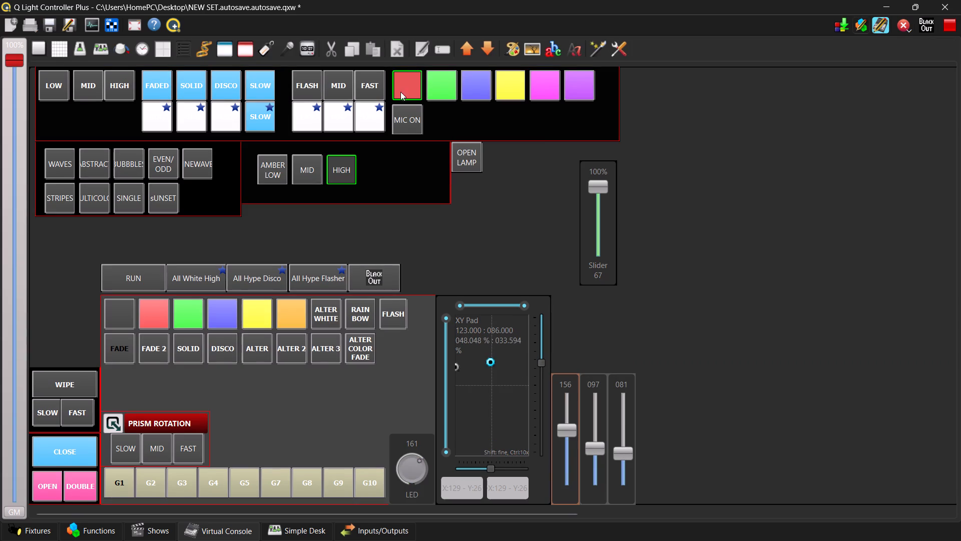
pyautogui.click(853, 24)
pyautogui.scroll(-3, 487, 206)
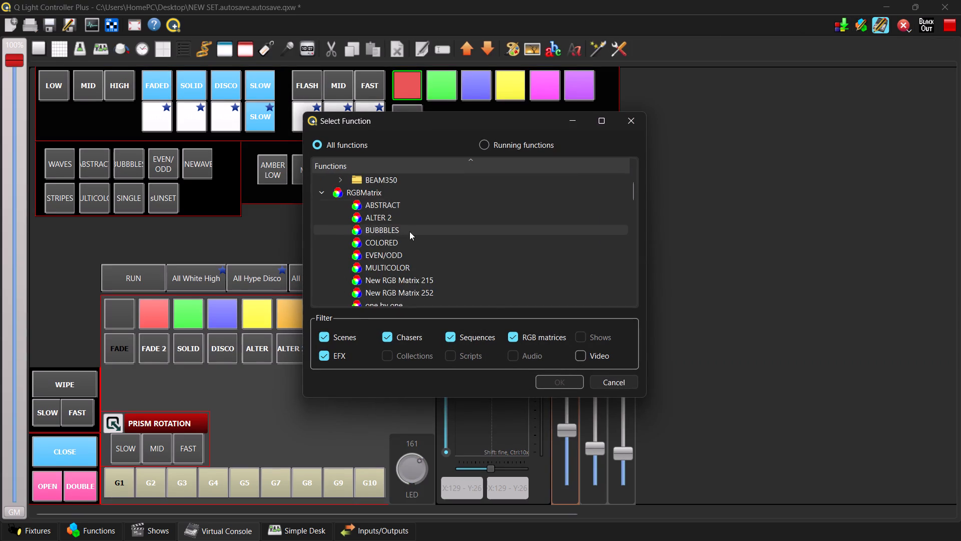
pyautogui.scroll(-2, 408, 233)
pyautogui.scroll(4, 408, 236)
pyautogui.scroll(3, 342, 253)
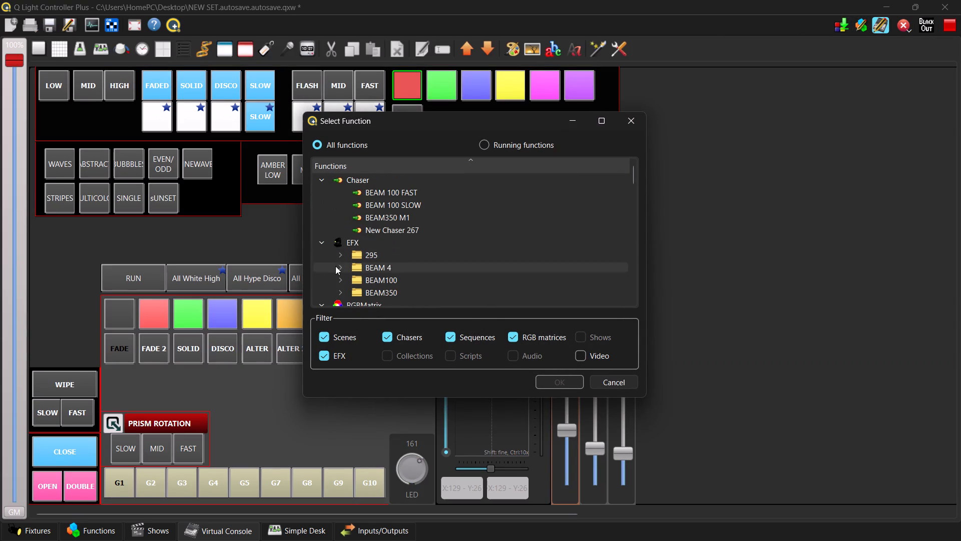
pyautogui.click(318, 244)
pyautogui.click(322, 259)
pyautogui.scroll(-3, 322, 259)
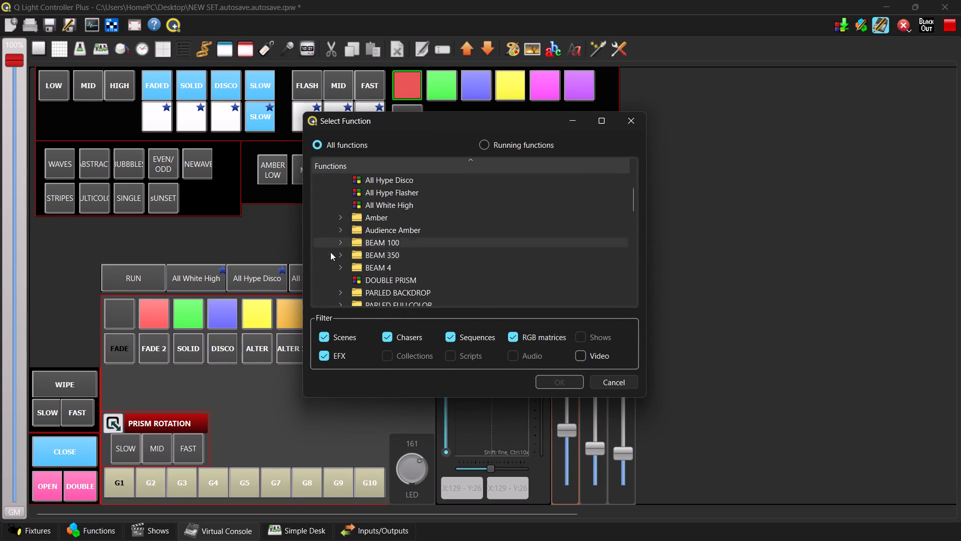
pyautogui.scroll(-2, 330, 257)
pyautogui.click(337, 243)
pyautogui.scroll(-3, 358, 243)
pyautogui.scroll(-1, 440, 255)
pyautogui.scroll(4, 440, 255)
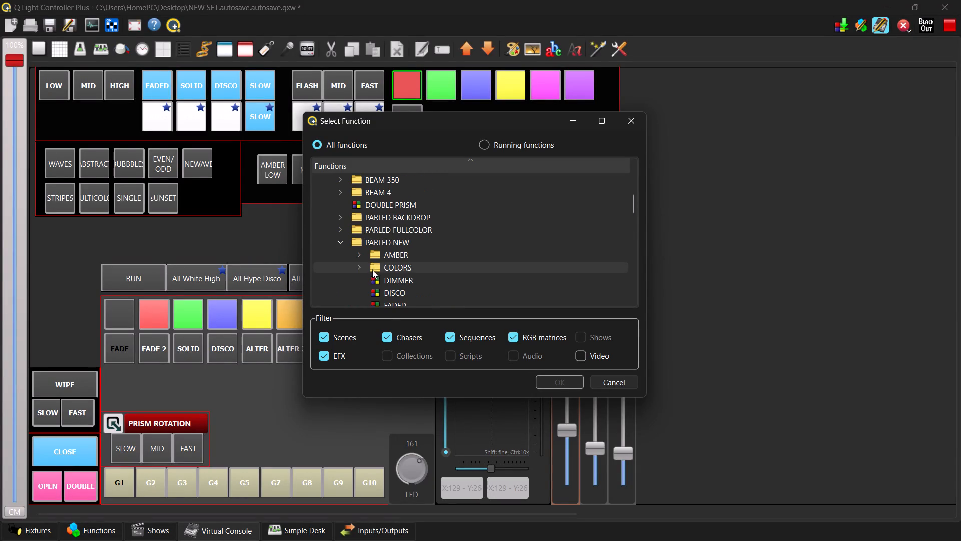
pyautogui.click(361, 270)
pyautogui.scroll(-2, 370, 269)
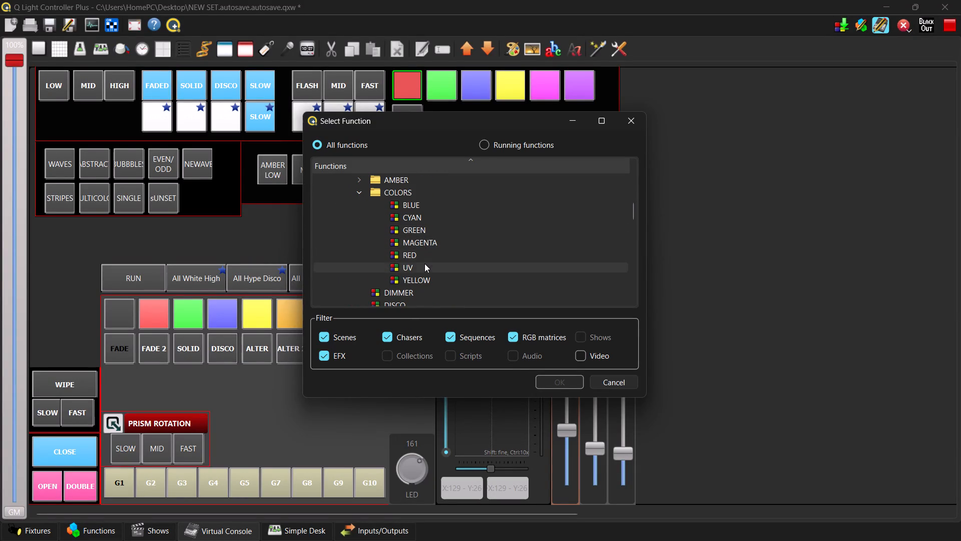
pyautogui.click(419, 253)
pyautogui.click(563, 385)
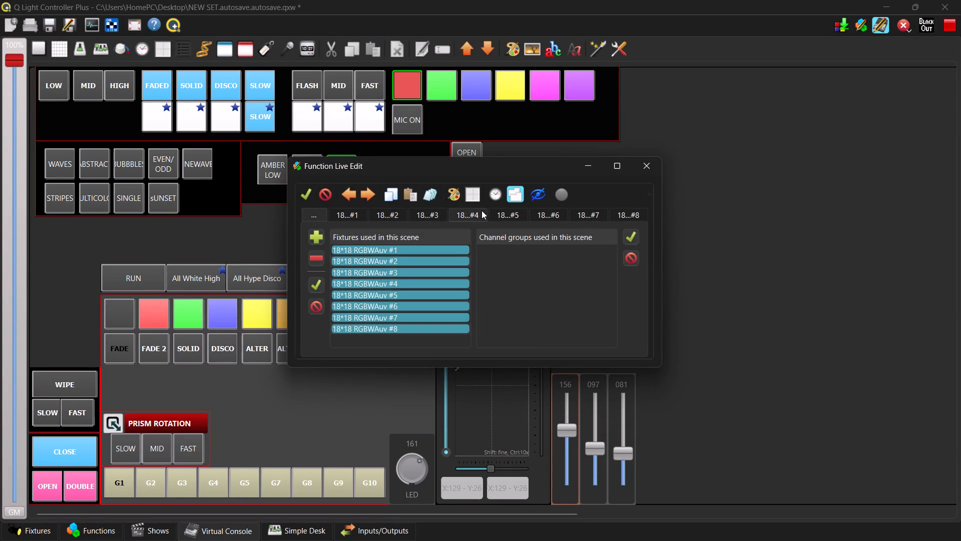
# Enable all channels of 18*18 RGBWAuv #1 in the RED scene.
pyautogui.click(342, 215)
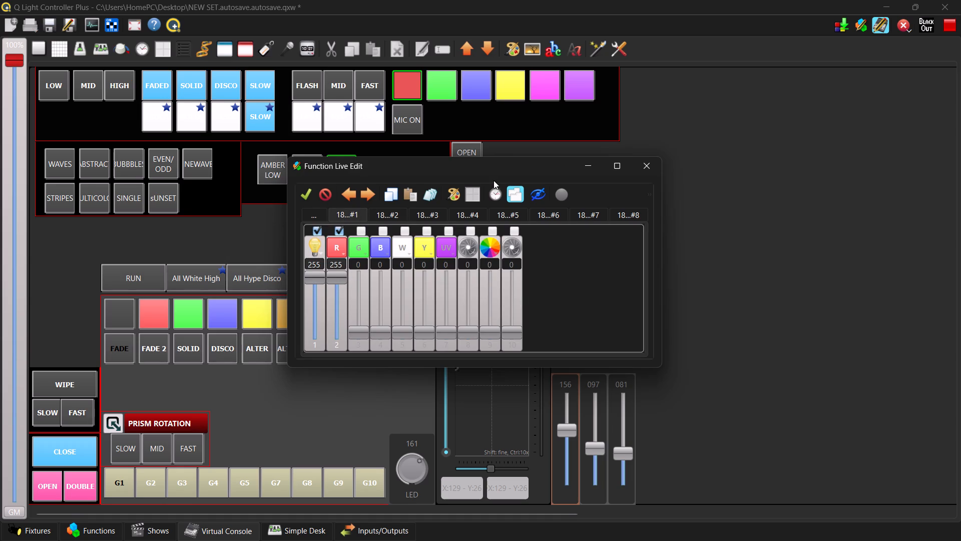
pyautogui.click(302, 194)
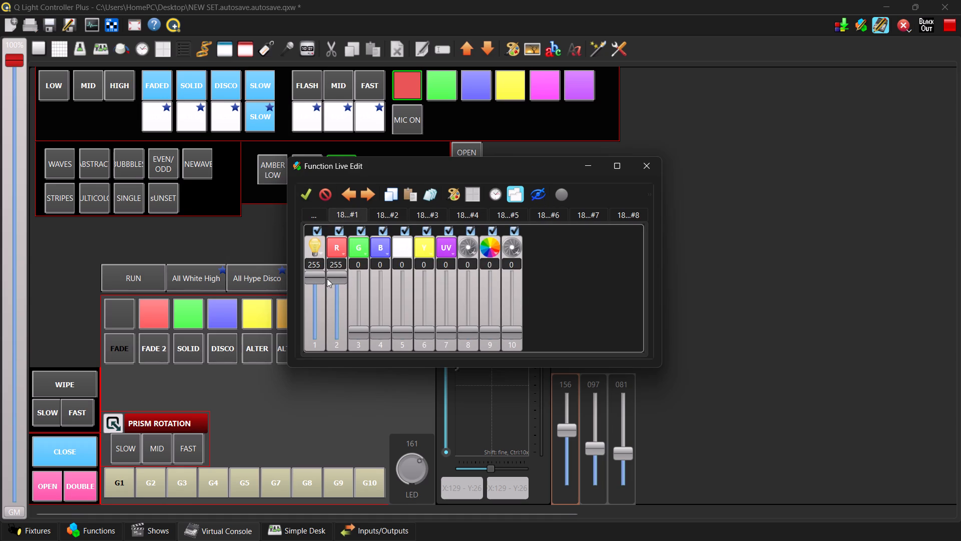
# Copy the RED scene's 18*18 RGBWAuv #1 values to all fixtures in the scene.
pyautogui.click(430, 195)
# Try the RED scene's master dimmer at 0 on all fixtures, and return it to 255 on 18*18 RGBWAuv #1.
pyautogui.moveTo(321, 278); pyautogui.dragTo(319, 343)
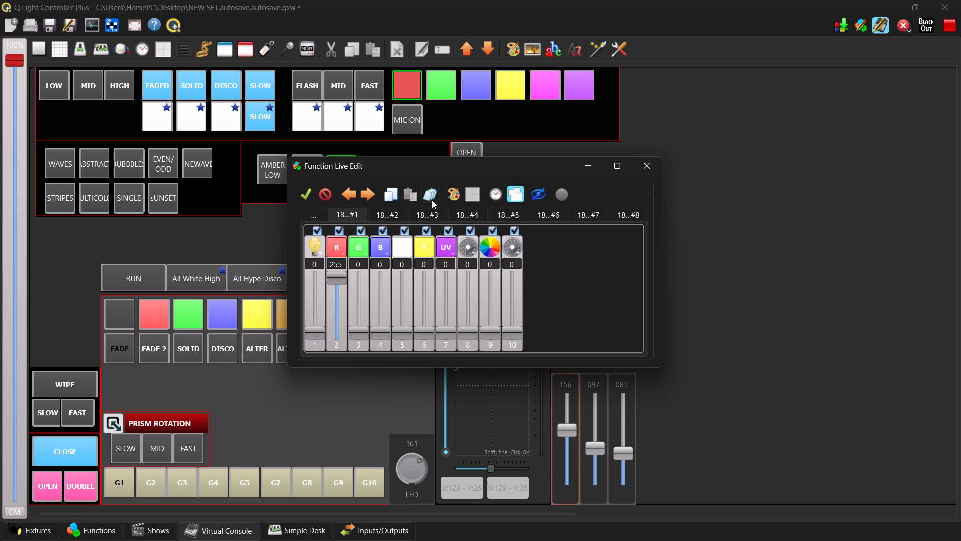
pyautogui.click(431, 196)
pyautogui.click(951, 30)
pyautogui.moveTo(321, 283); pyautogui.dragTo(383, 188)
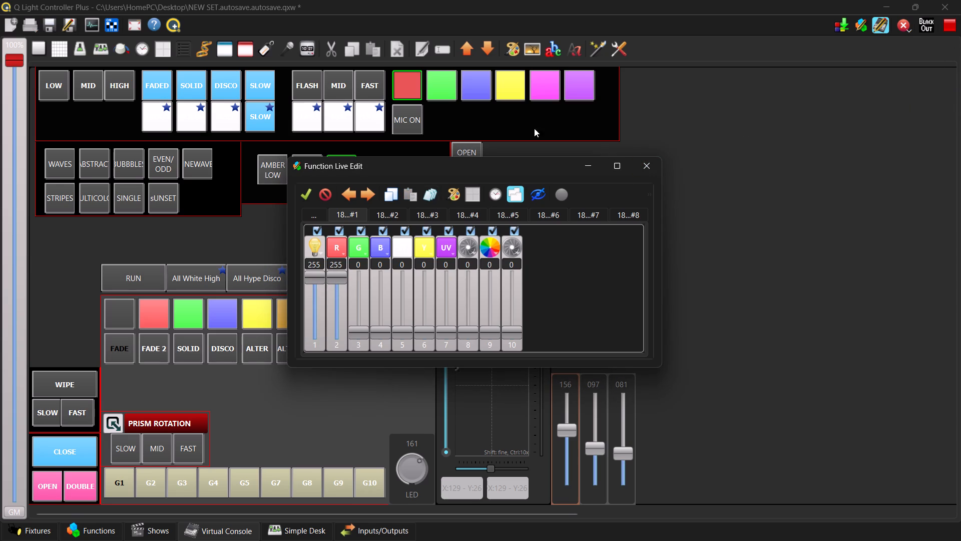
# Close the function live edit and switch back to Design mode, stopping the running functions.
pyautogui.click(944, 26)
pyautogui.click(650, 162)
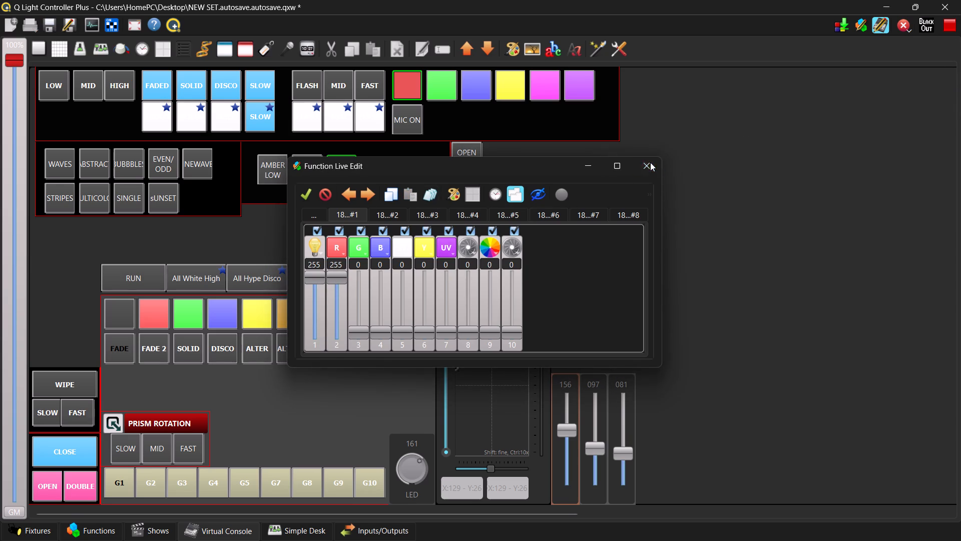
pyautogui.click(955, 24)
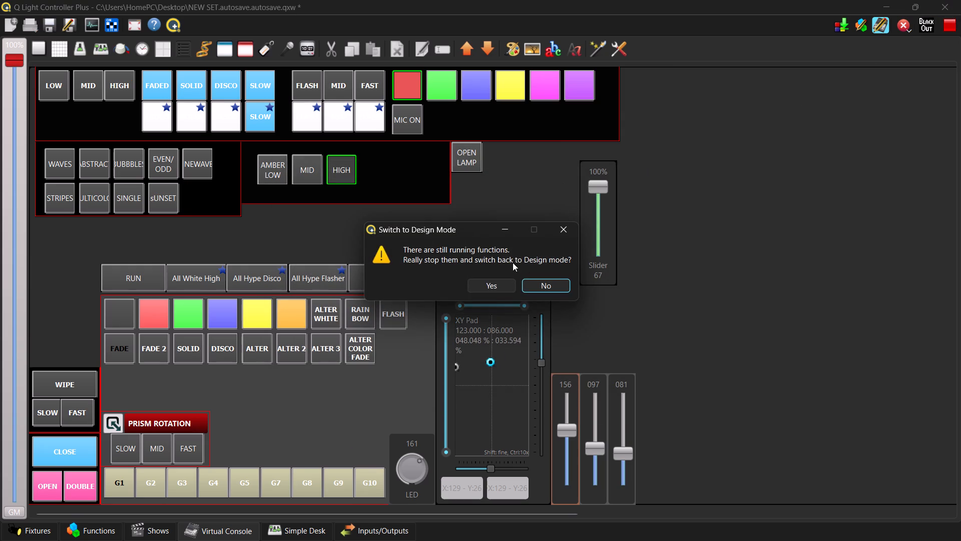
pyautogui.click(504, 283)
pyautogui.scroll(2, 472, 208)
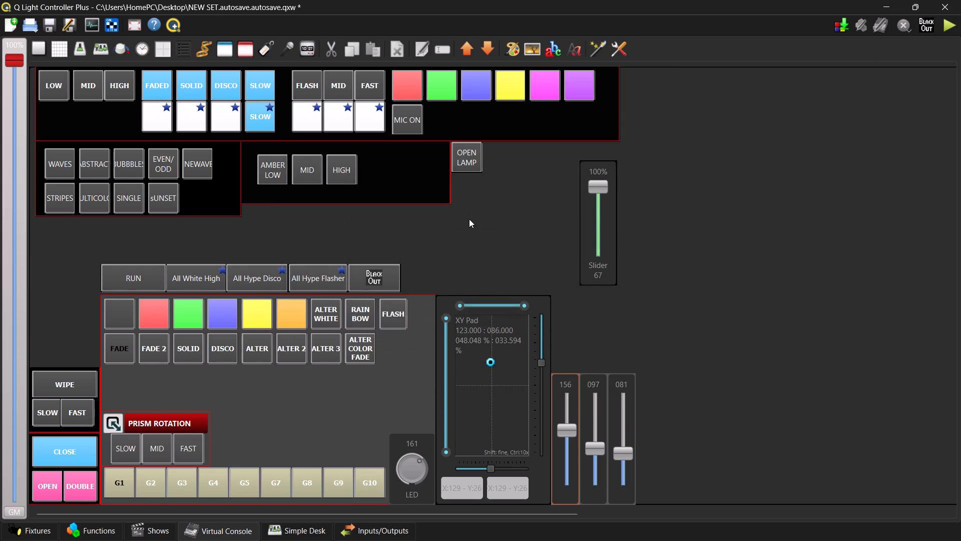
# Open the RED scene in PARLED NEW's COLORS folder and copy 18*18 RGBWAuv #1's values to all its fixtures.
pyautogui.click(106, 524)
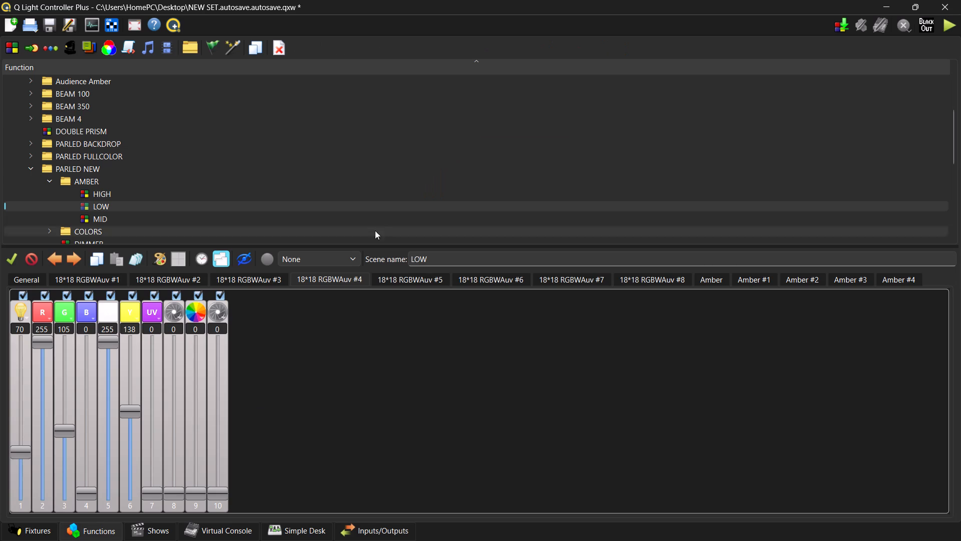
pyautogui.click(50, 177)
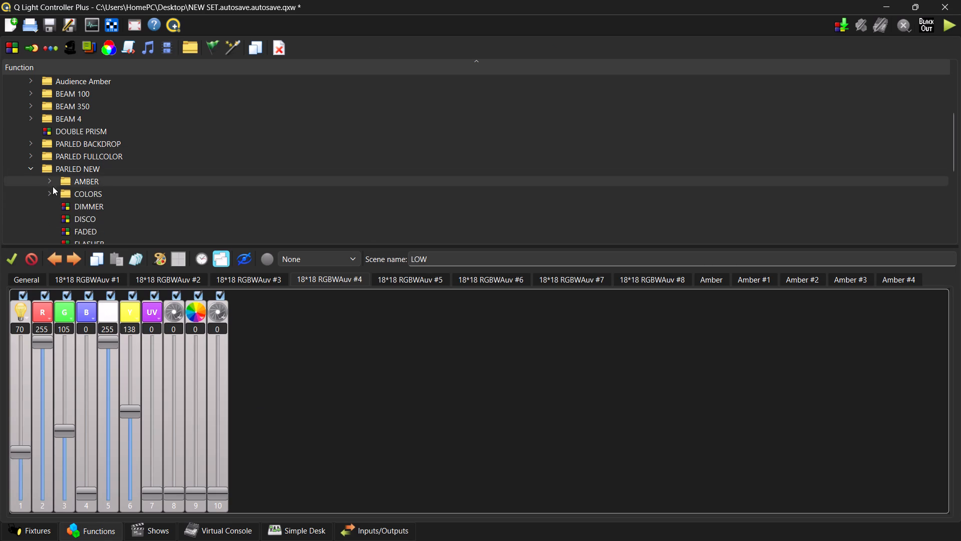
pyautogui.click(53, 194)
pyautogui.scroll(-1, 96, 214)
pyautogui.click(117, 217)
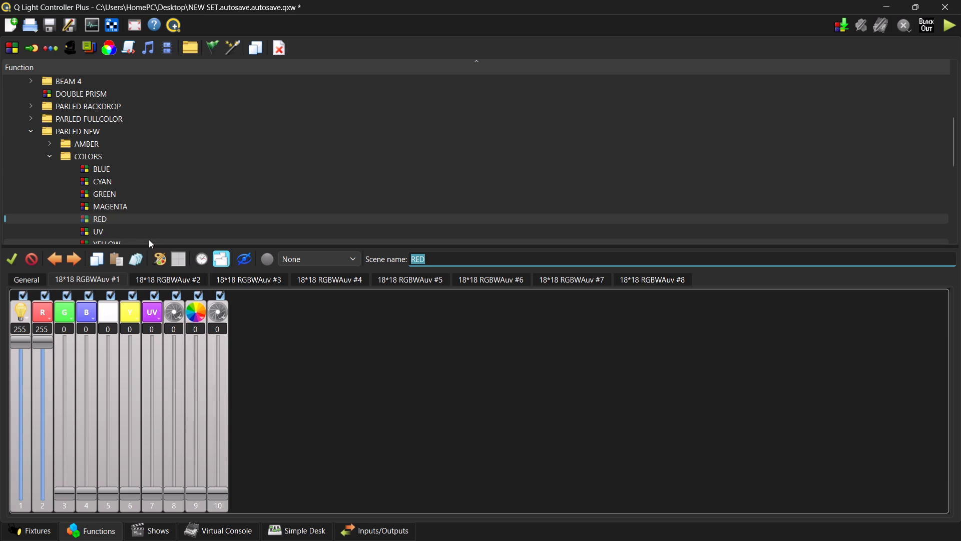
pyautogui.click(136, 256)
# Clone the RED scene in the COLORS folder and name the copy ORANGE.
pyautogui.scroll(-2, 127, 201)
pyautogui.scroll(1, 143, 188)
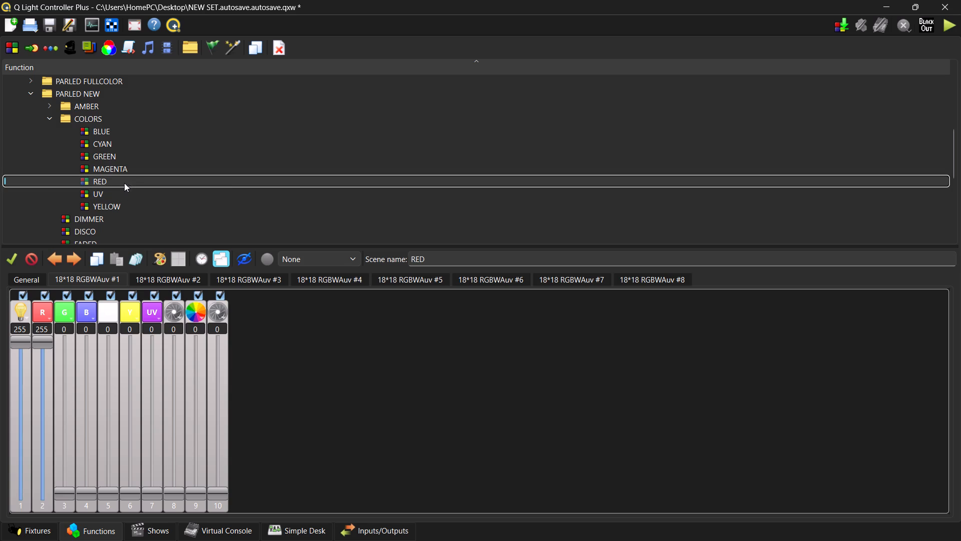
pyautogui.rightClick(124, 183)
pyautogui.click(171, 192)
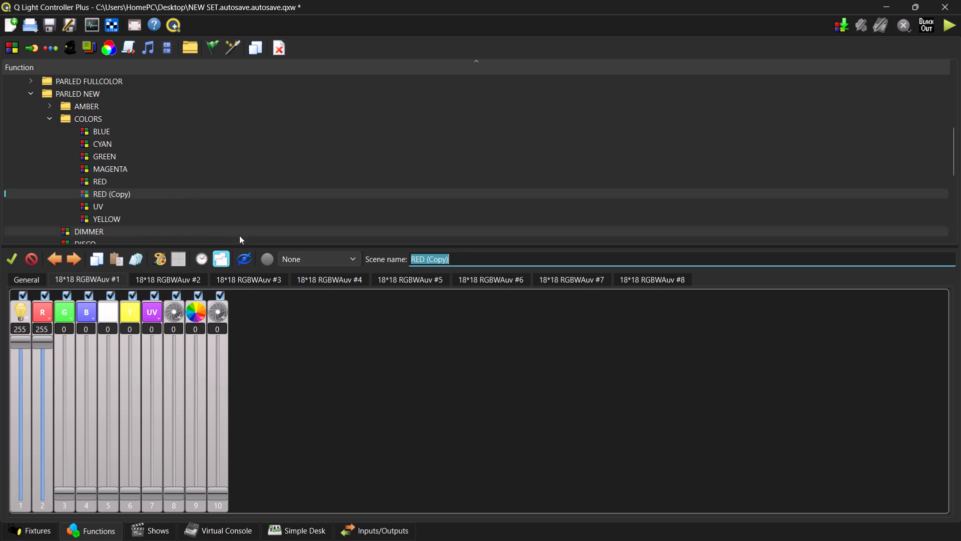
pyautogui.write('Orange')
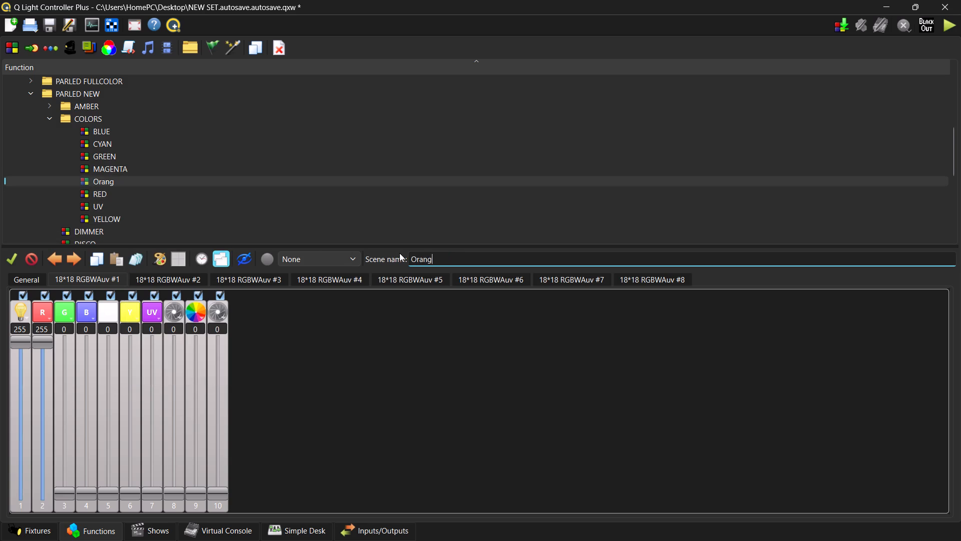
pyautogui.press('BackSpace')
pyautogui.press('BackSpace')
pyautogui.press('BackSpace')
pyautogui.press('BackSpace')
pyautogui.write('RANGE')
pyautogui.click(455, 339)
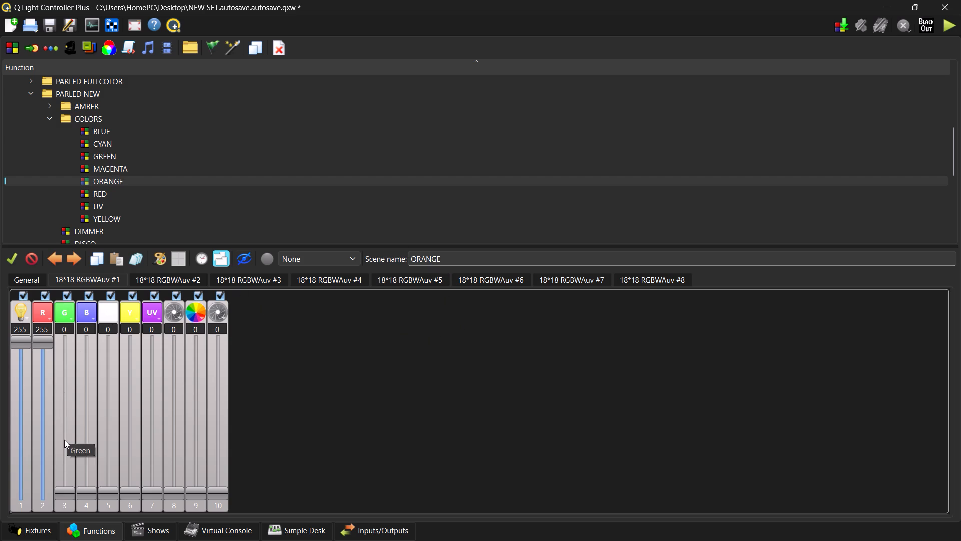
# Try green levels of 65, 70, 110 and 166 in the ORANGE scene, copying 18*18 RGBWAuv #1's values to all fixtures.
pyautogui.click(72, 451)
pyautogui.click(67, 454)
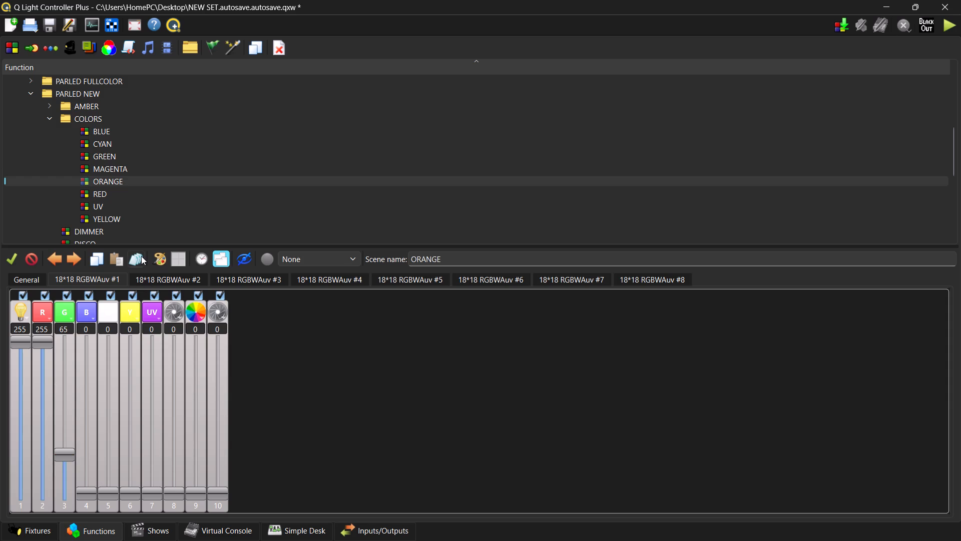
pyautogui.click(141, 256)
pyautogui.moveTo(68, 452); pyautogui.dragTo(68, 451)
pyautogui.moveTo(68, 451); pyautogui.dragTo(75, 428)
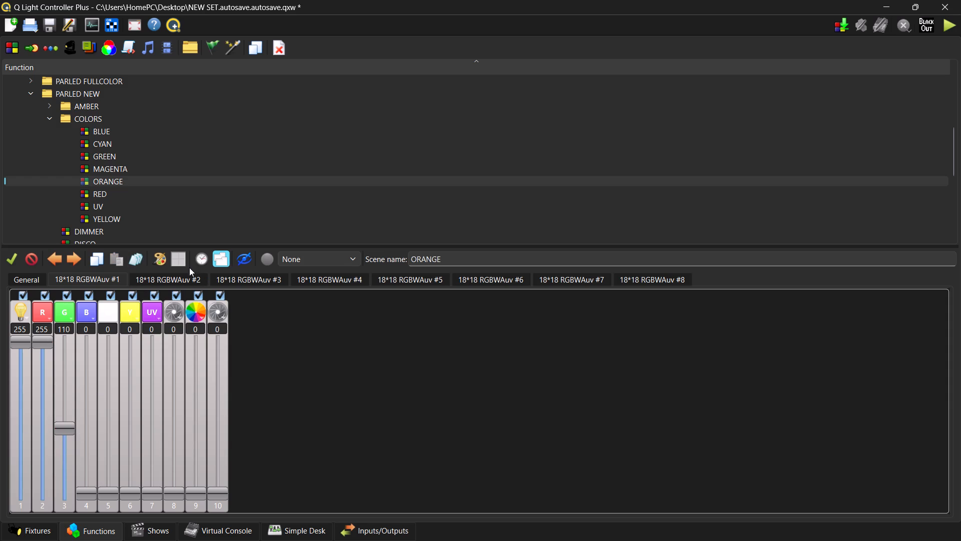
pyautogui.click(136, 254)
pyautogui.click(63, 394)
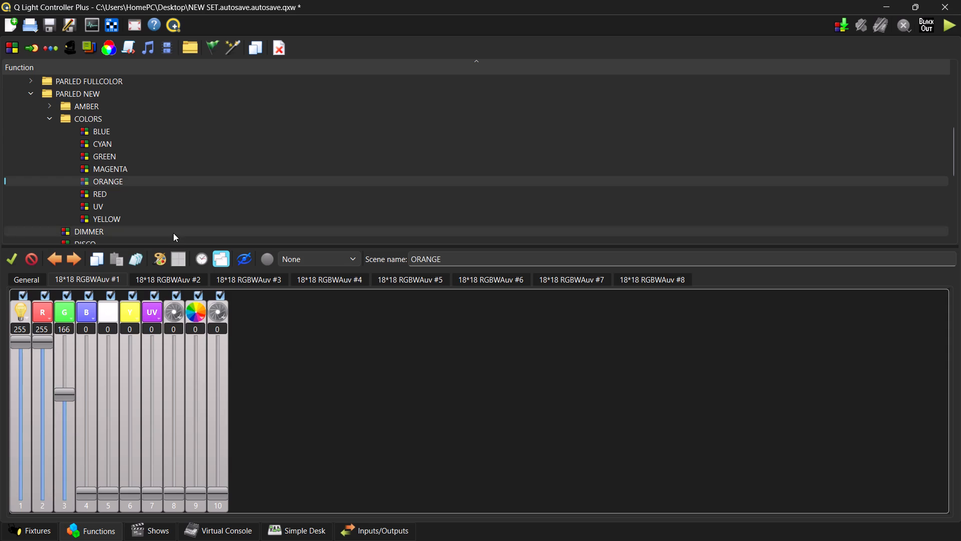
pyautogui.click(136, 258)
# Set the ORANGE scene's green to 73 and yellow to 255 on 18*18 RGBWAuv #1 and copy the values to all fixtures.
pyautogui.click(65, 443)
pyautogui.click(65, 450)
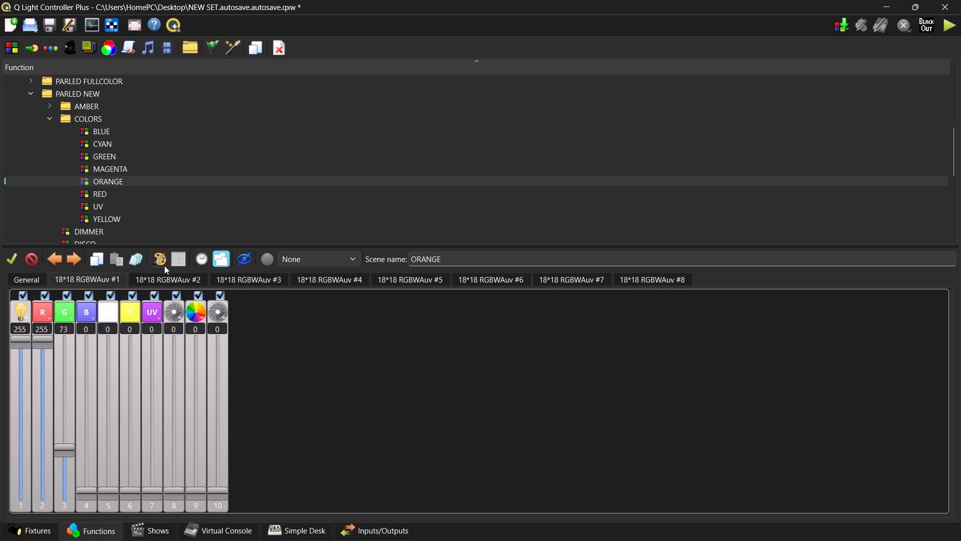
pyautogui.moveTo(131, 368); pyautogui.dragTo(161, 278)
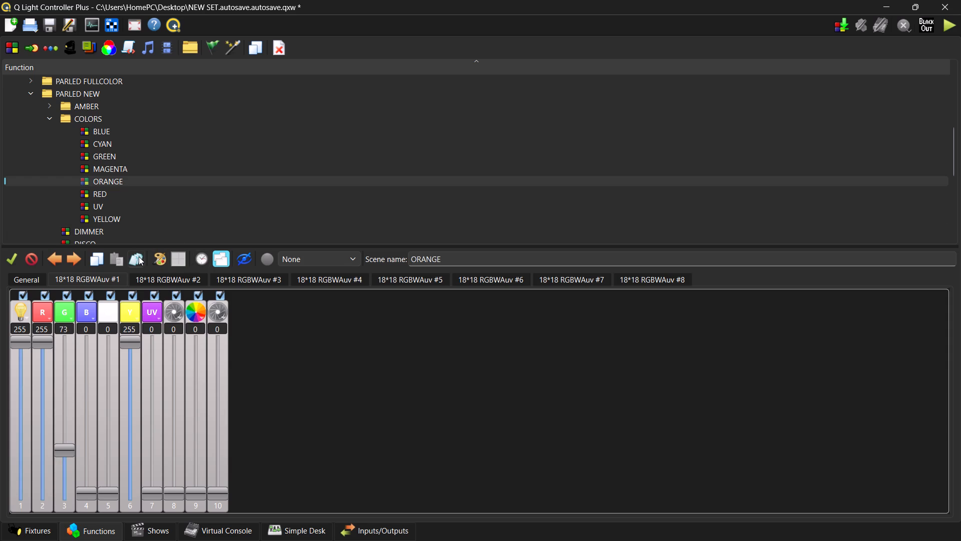
pyautogui.click(139, 256)
# Create a new RGB matrix function in the RGBMatrix category.
pyautogui.scroll(2, 263, 180)
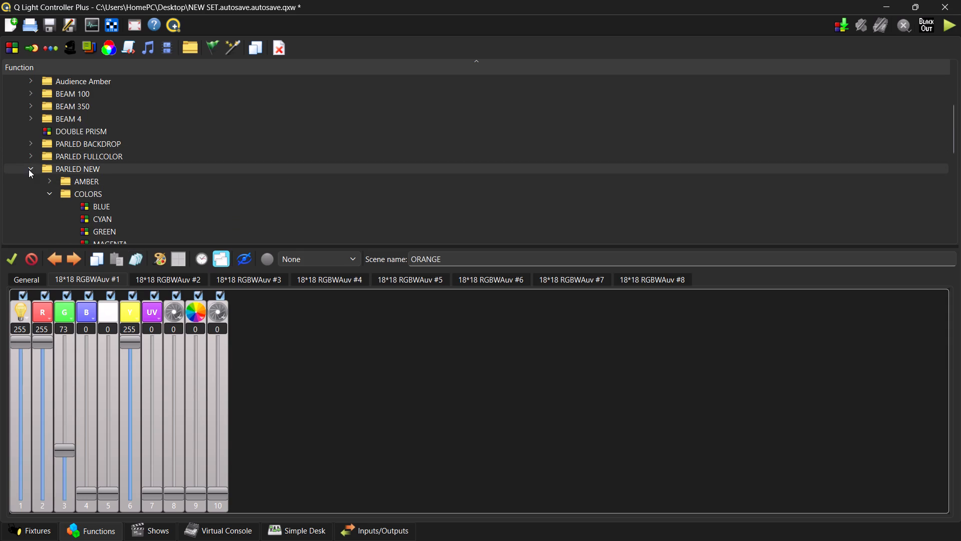
pyautogui.scroll(-5, 43, 192)
pyautogui.scroll(-3, 102, 205)
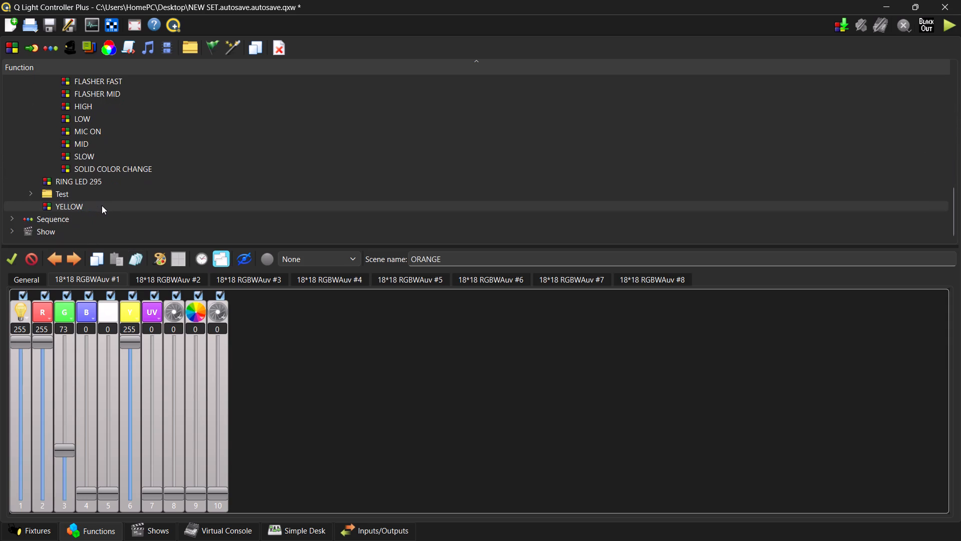
pyautogui.scroll(4, 102, 205)
pyautogui.scroll(3, 130, 157)
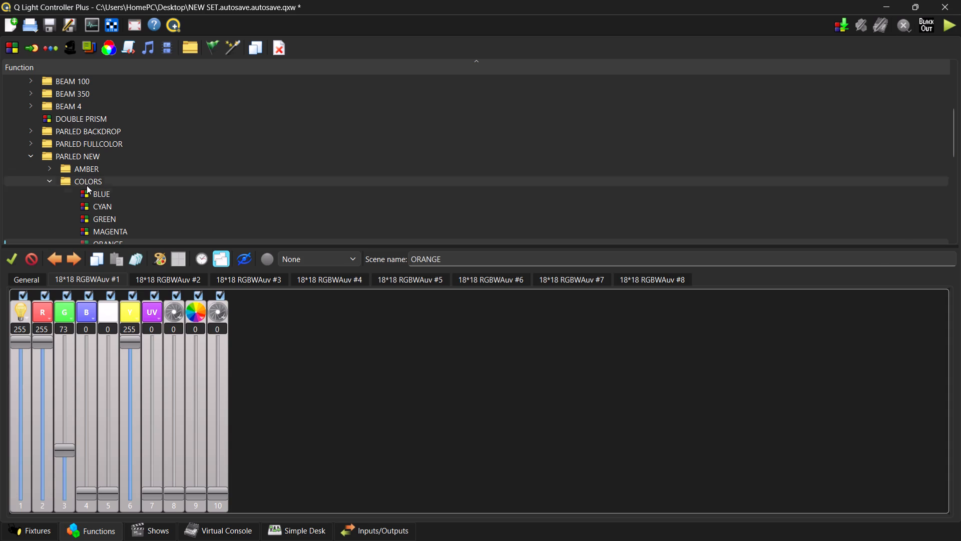
pyautogui.click(99, 180)
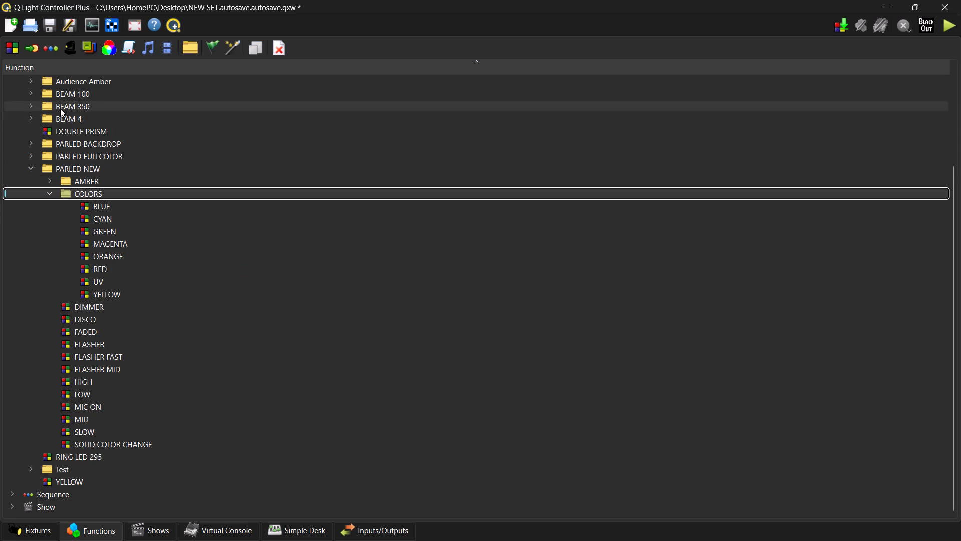
pyautogui.scroll(6, 66, 167)
pyautogui.click(12, 115)
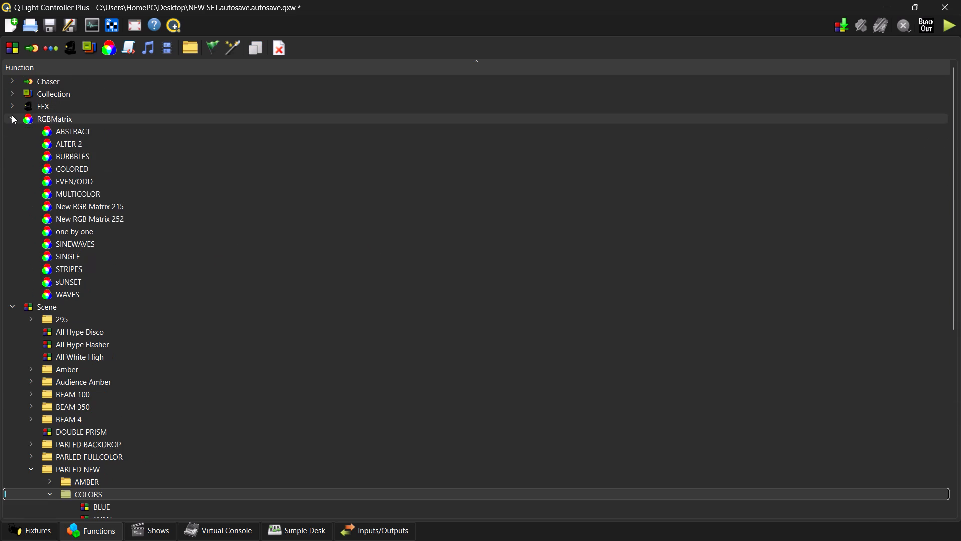
pyautogui.click(51, 123)
pyautogui.click(106, 47)
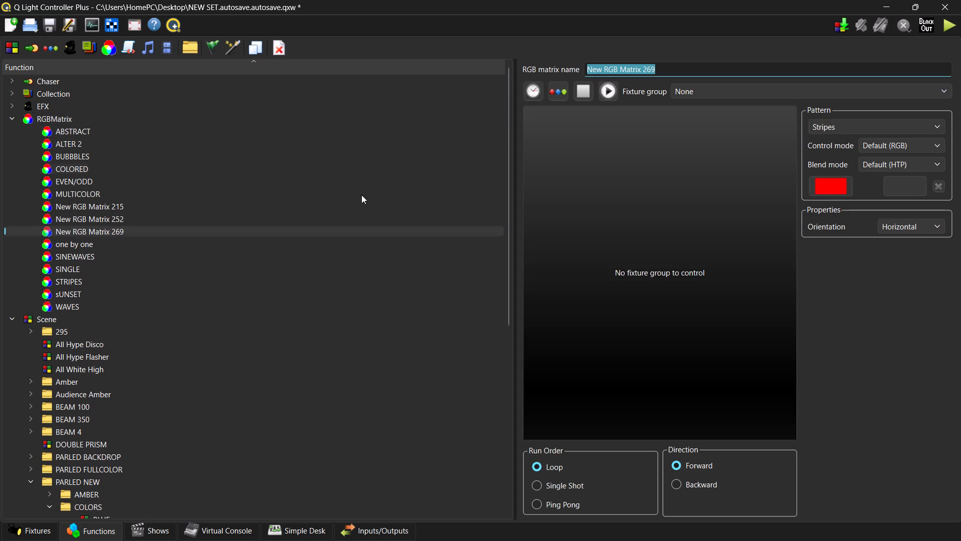
# Examine the 18*18 RGBWAuv #1 fixture's details and the members of the 295 and RGBW fixture groups.
pyautogui.click(41, 521)
pyautogui.click(43, 527)
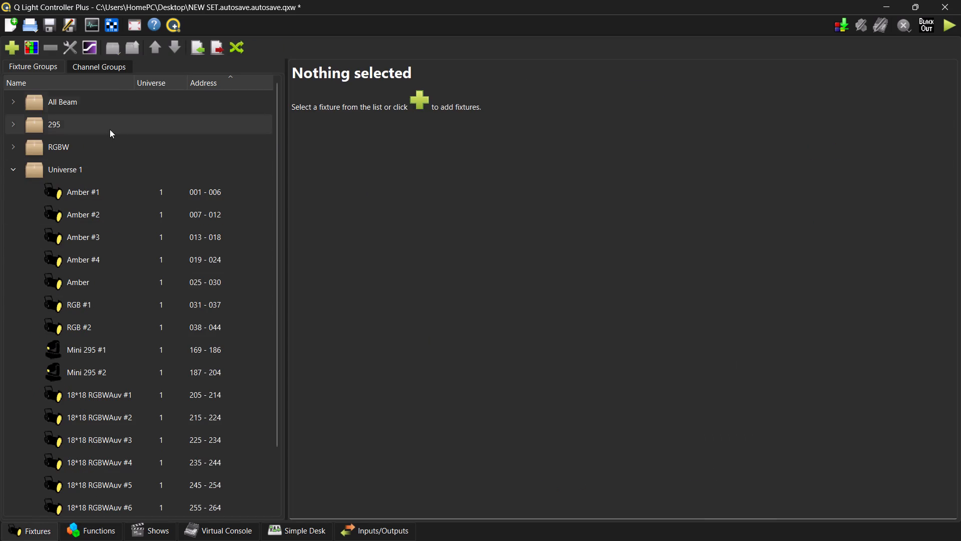
pyautogui.scroll(-2, 129, 231)
pyautogui.click(111, 324)
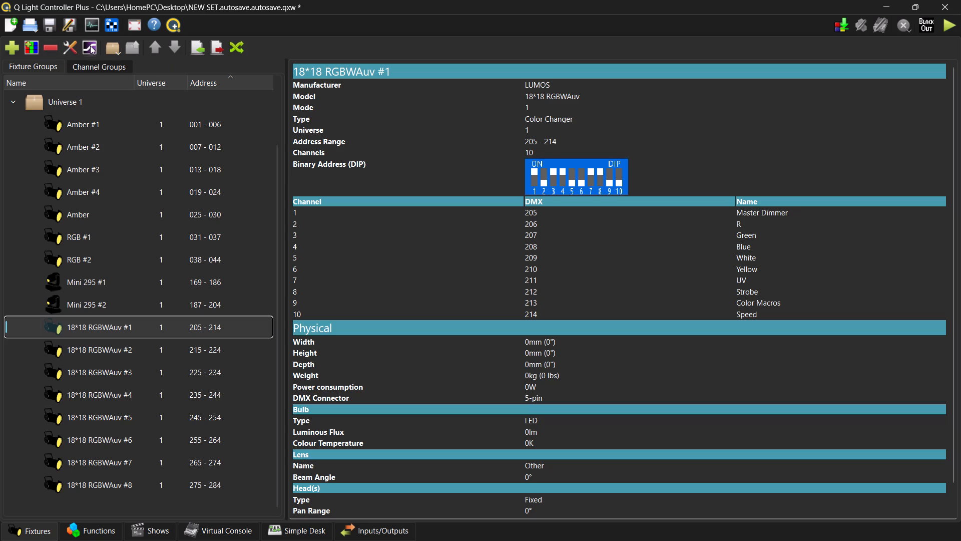
pyautogui.scroll(4, 152, 103)
pyautogui.click(17, 124)
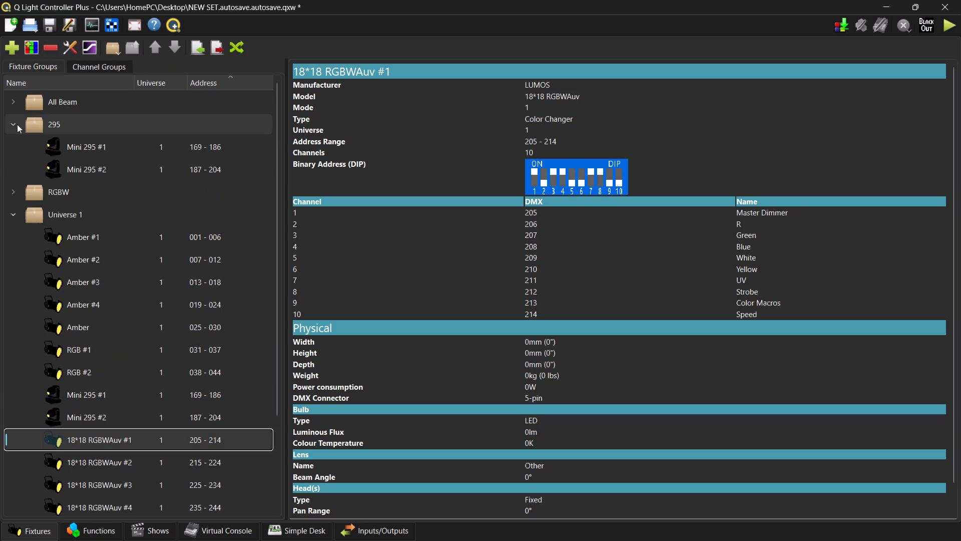
pyautogui.click(17, 123)
pyautogui.click(10, 141)
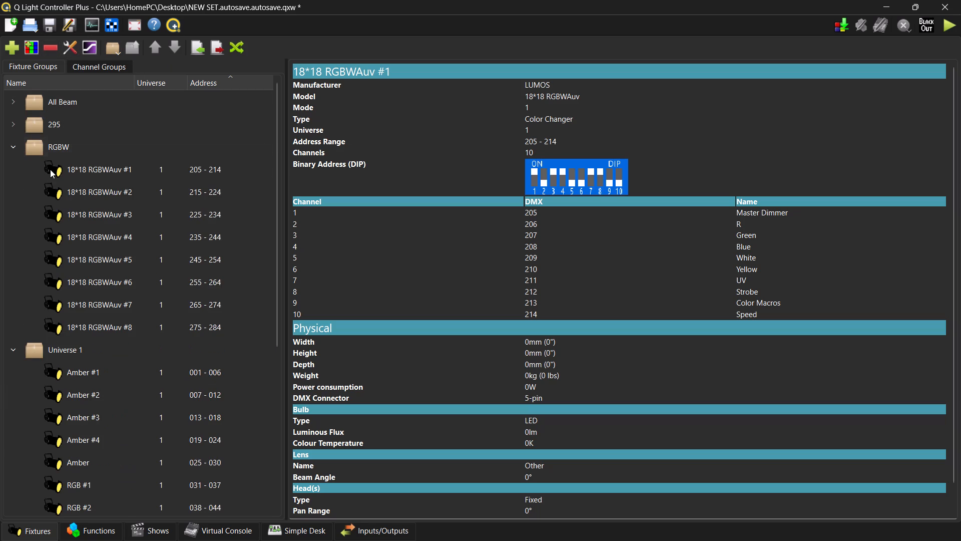
# Remove the 18*18 RGBWAuv #3 and #4 fixtures from the RGBW fixture group's grid.
pyautogui.click(61, 173)
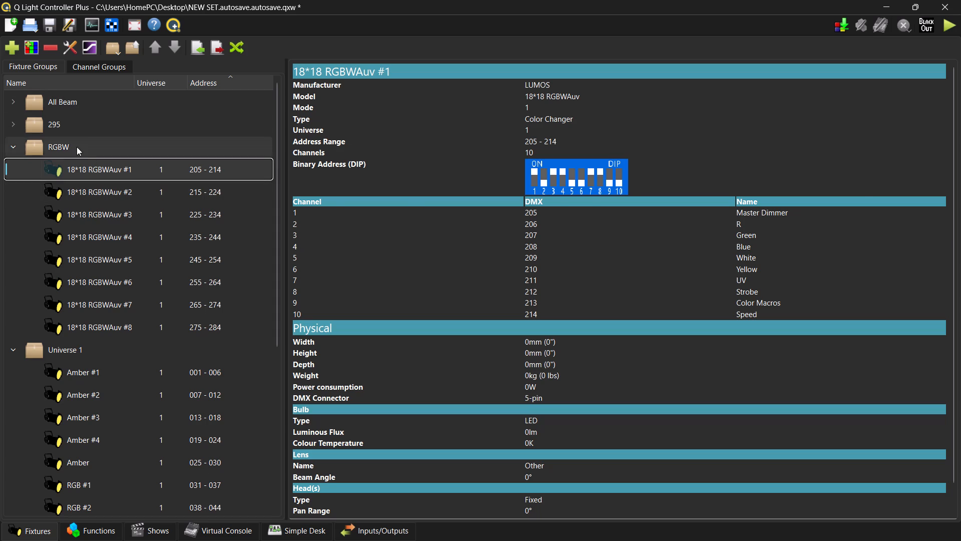
pyautogui.click(76, 147)
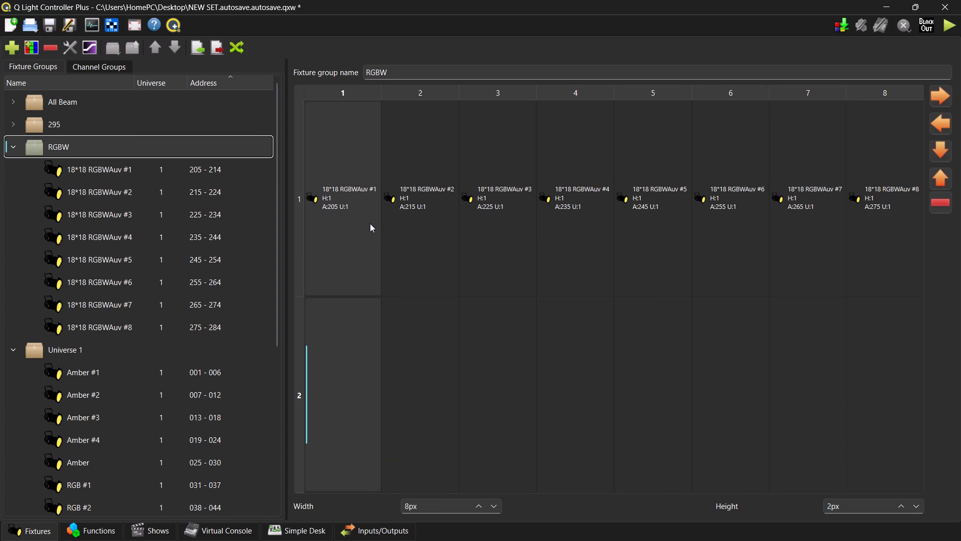
pyautogui.rightClick(501, 233)
pyautogui.click(943, 206)
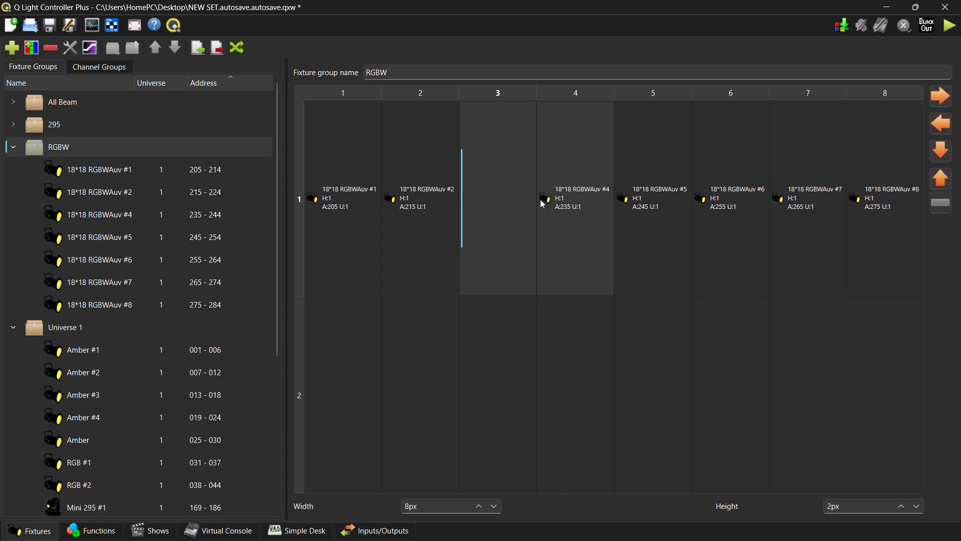
pyautogui.click(590, 208)
pyautogui.click(942, 206)
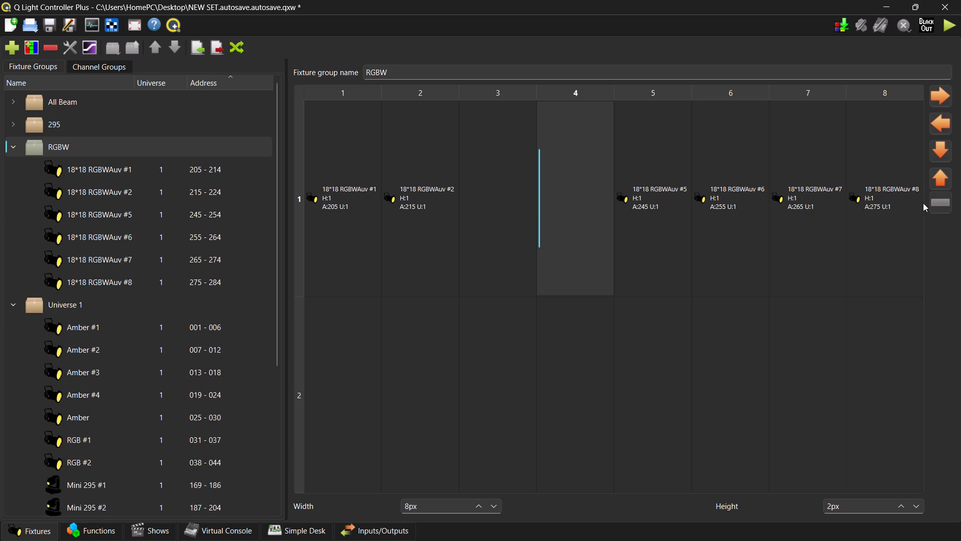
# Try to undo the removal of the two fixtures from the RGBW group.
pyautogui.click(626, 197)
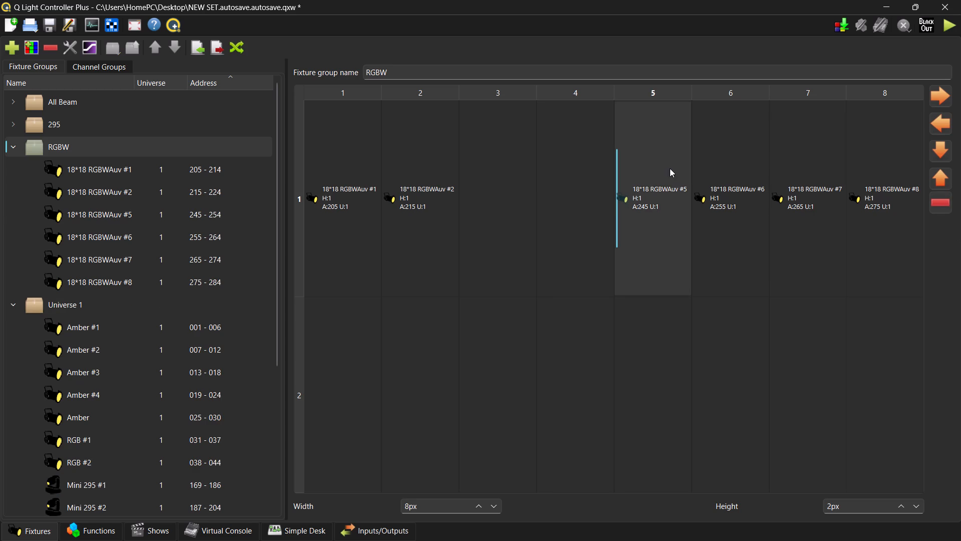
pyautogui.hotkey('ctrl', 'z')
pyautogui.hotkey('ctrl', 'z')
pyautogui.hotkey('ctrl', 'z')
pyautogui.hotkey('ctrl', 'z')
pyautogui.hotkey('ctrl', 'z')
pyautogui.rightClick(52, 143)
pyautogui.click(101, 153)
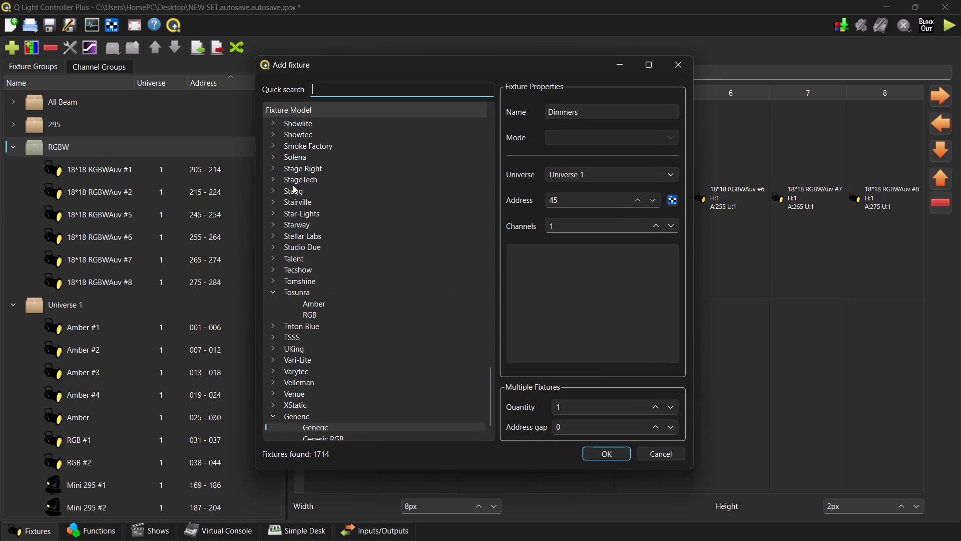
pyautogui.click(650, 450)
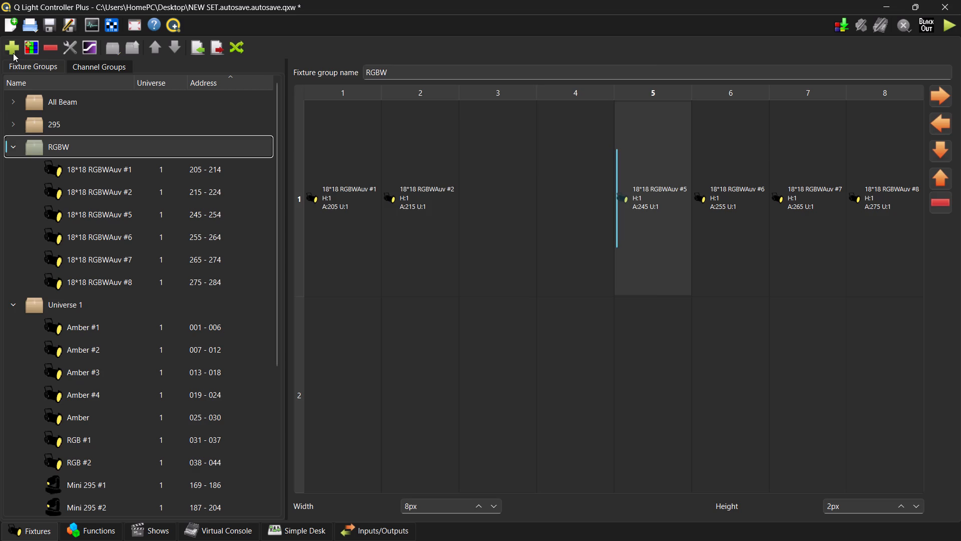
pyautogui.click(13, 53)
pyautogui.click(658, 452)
# Create a new fixture group named EWAN from the 18*18 RGBWAuv #1 and #2 fixtures under Universe 1.
pyautogui.click(11, 143)
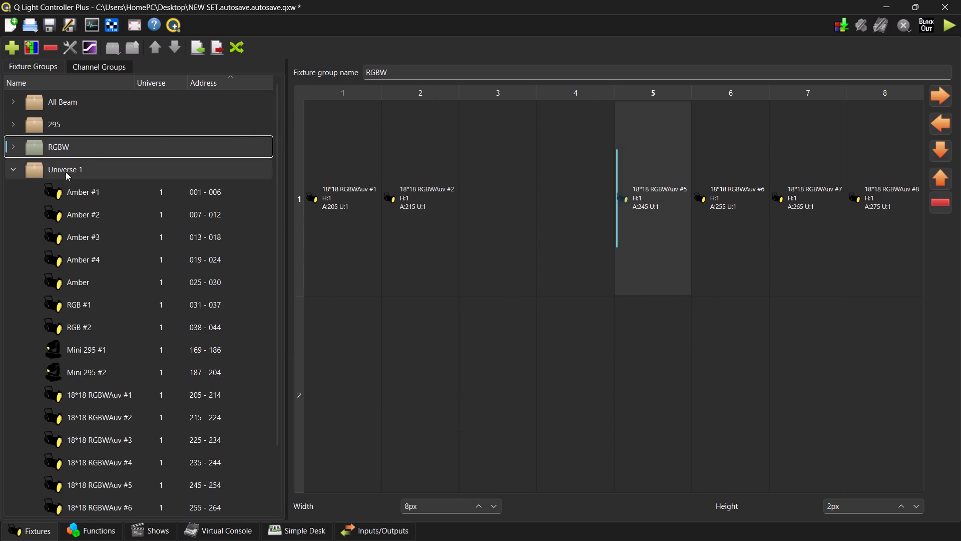
pyautogui.click(19, 165)
pyautogui.click(7, 168)
pyautogui.scroll(-2, 103, 219)
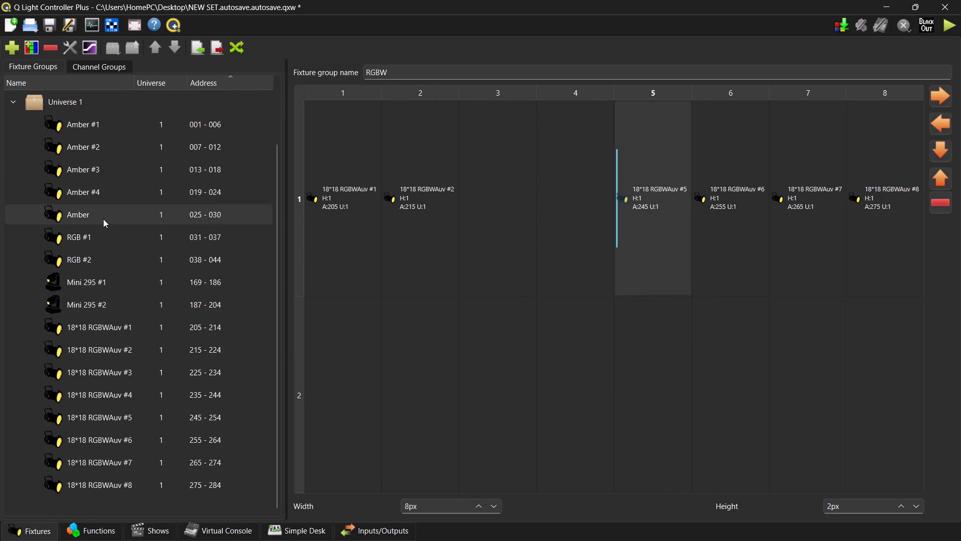
pyautogui.click(127, 324)
pyautogui.keyDown('shift'); pyautogui.click(126, 345); pyautogui.keyUp('shift')
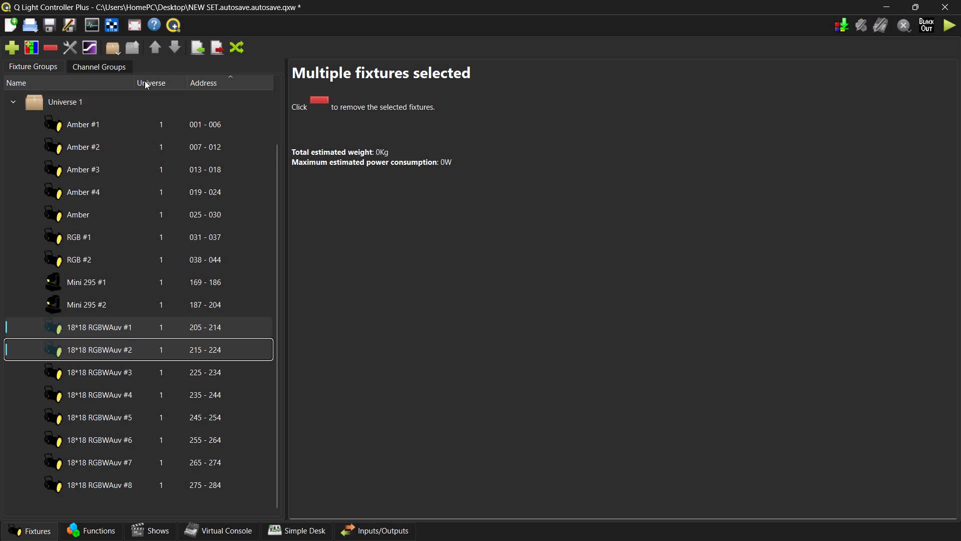
pyautogui.click(115, 47)
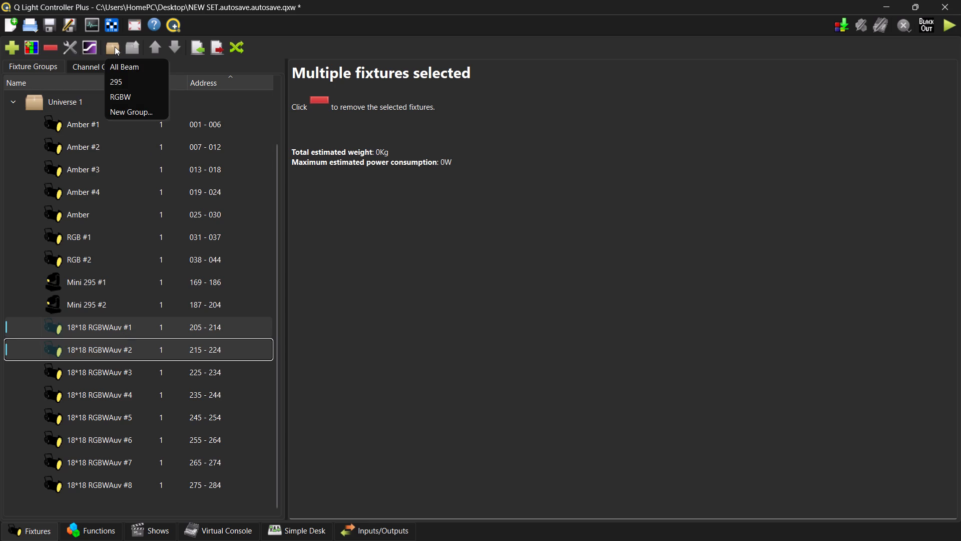
pyautogui.click(143, 114)
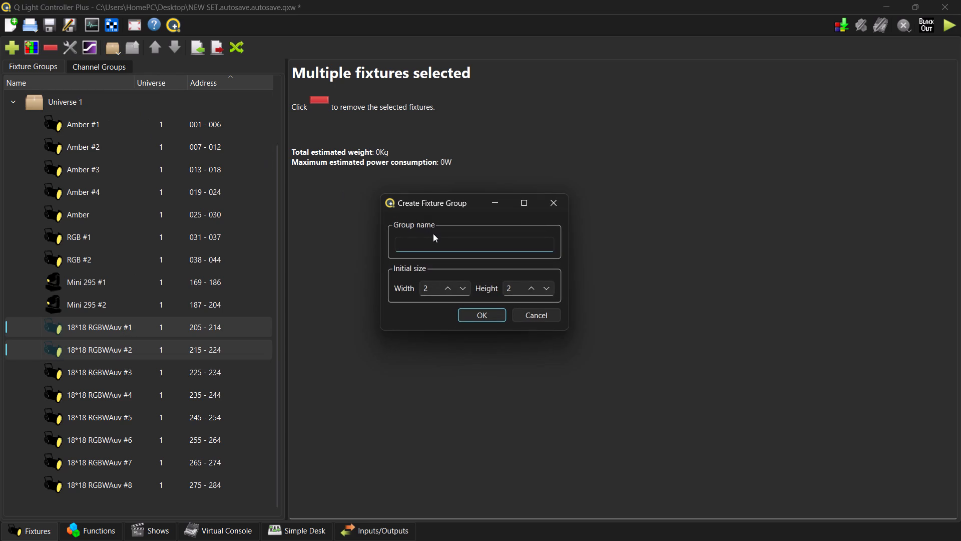
pyautogui.press('e')
pyautogui.press('w')
pyautogui.press('a')
pyautogui.press('n')
pyautogui.click(470, 317)
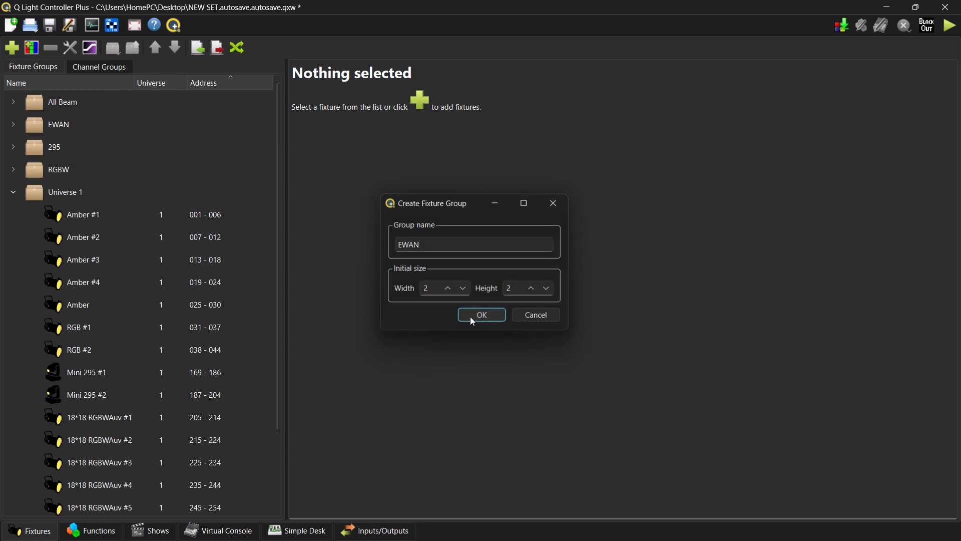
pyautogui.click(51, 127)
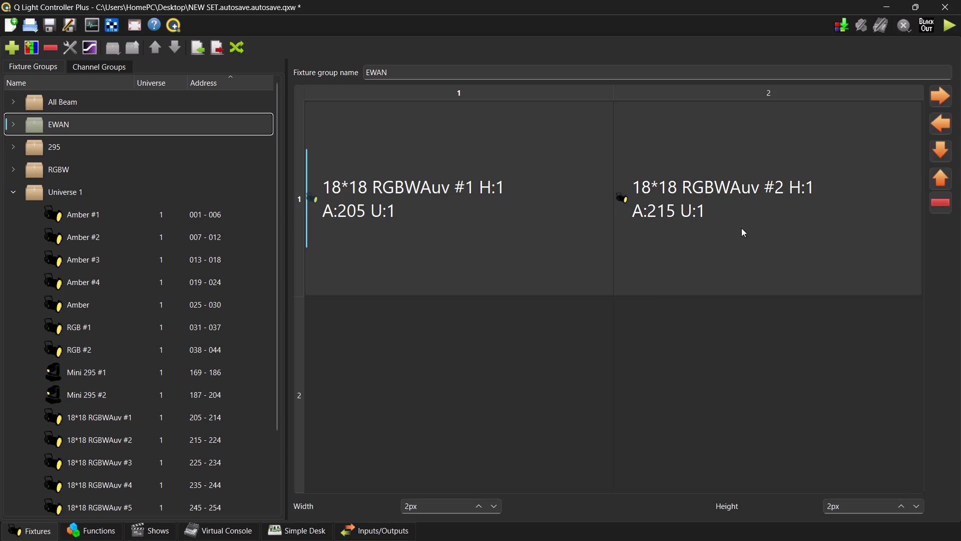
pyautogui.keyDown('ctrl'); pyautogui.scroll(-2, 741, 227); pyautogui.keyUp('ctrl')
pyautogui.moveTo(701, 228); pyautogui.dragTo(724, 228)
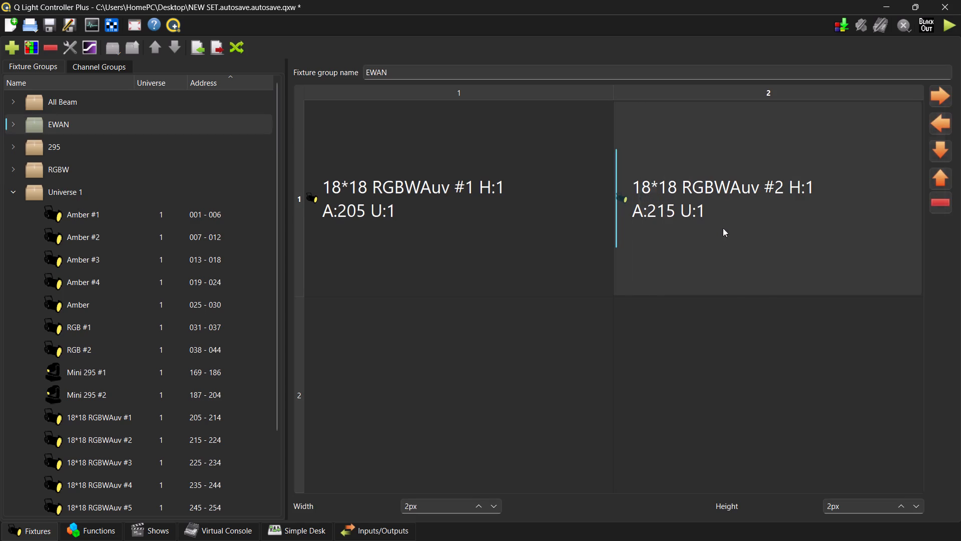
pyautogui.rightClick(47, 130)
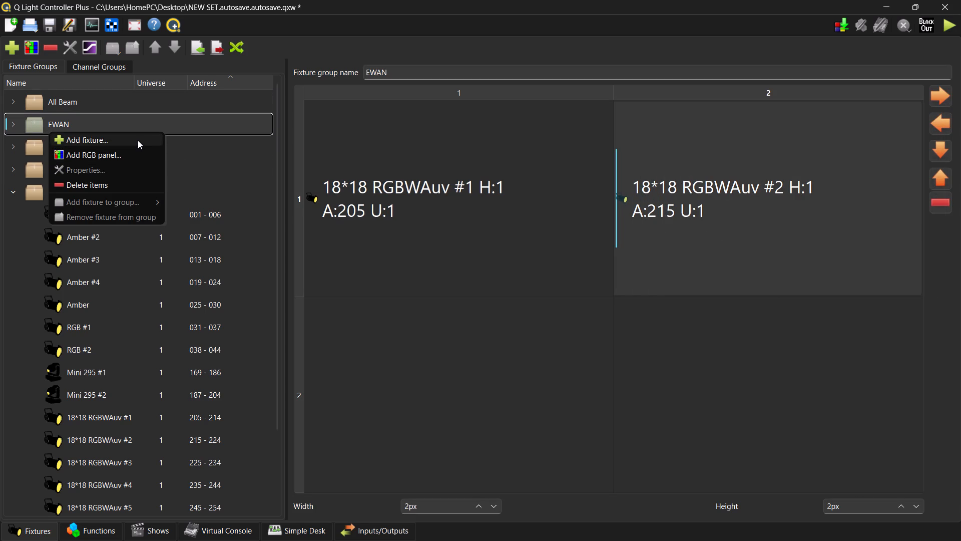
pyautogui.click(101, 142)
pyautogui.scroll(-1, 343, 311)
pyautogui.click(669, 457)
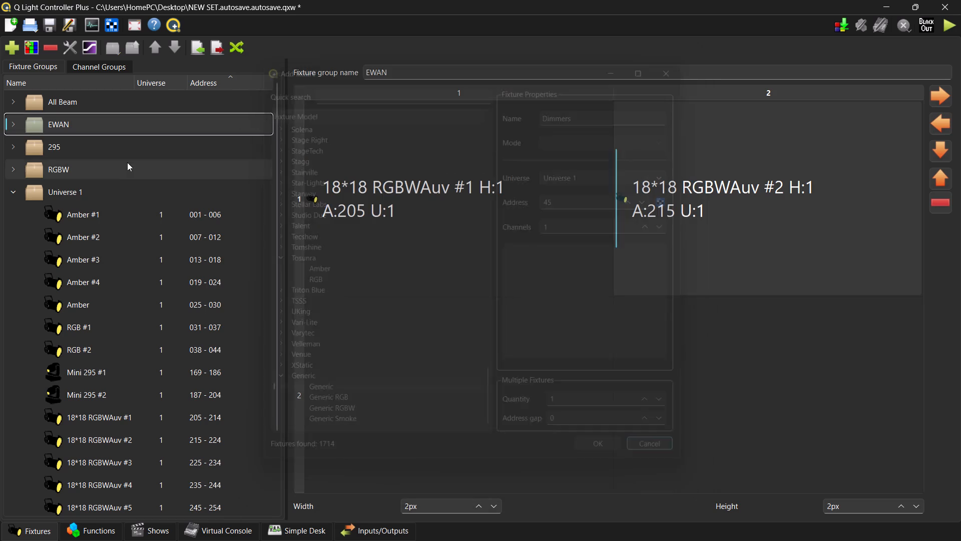
# Add the 18*18 RGBWAuv #2 fixture from Universe 1 to an existing fixture group.
pyautogui.scroll(-3, 94, 237)
pyautogui.click(115, 352)
pyautogui.scroll(3, 125, 232)
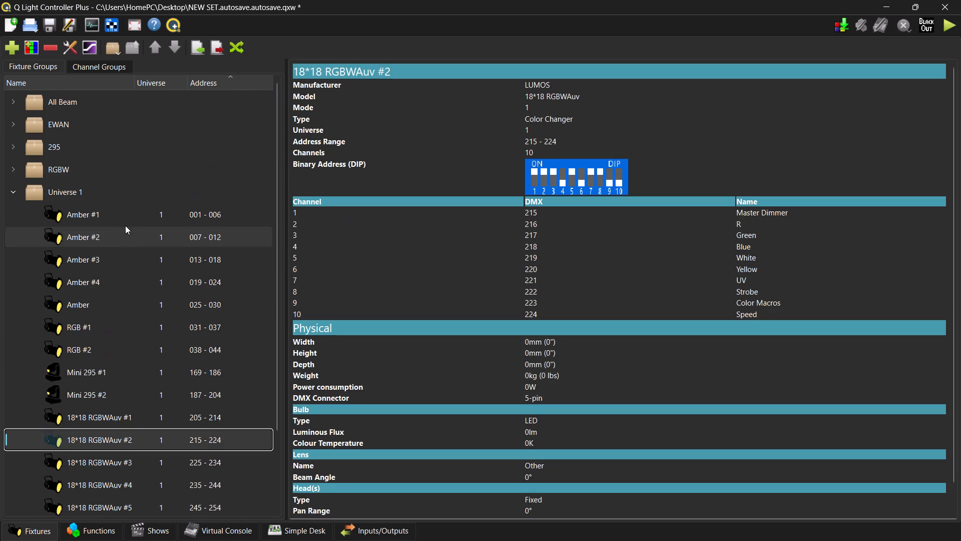
pyautogui.rightClick(132, 435)
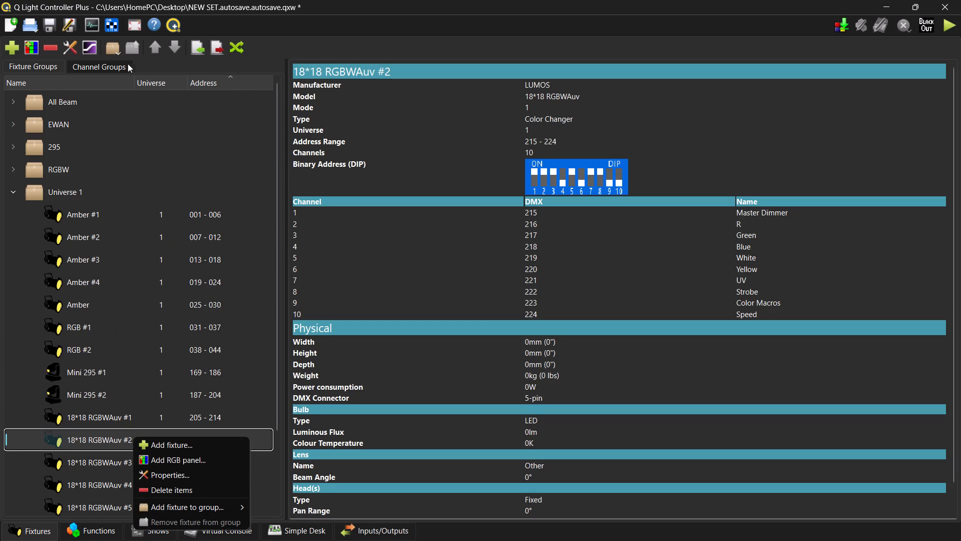
pyautogui.click(116, 49)
pyautogui.click(128, 100)
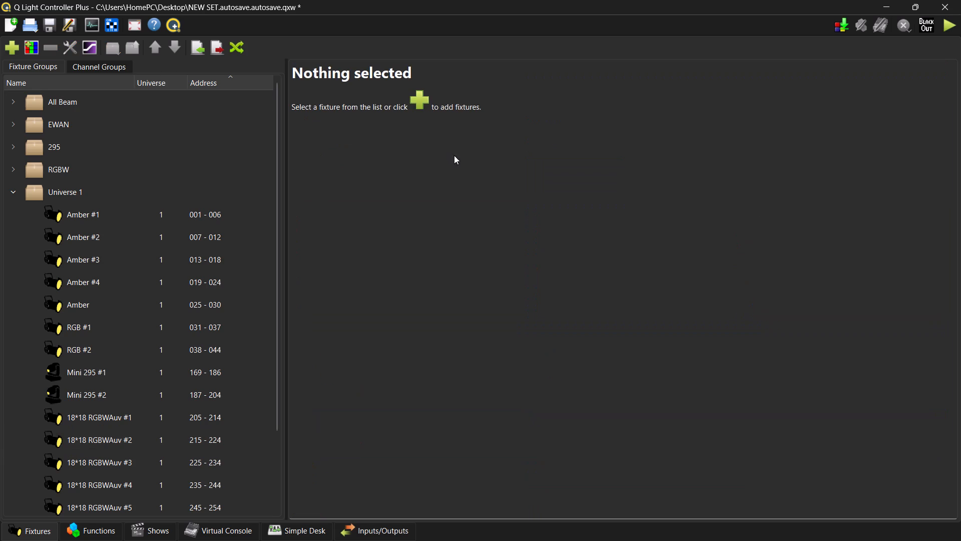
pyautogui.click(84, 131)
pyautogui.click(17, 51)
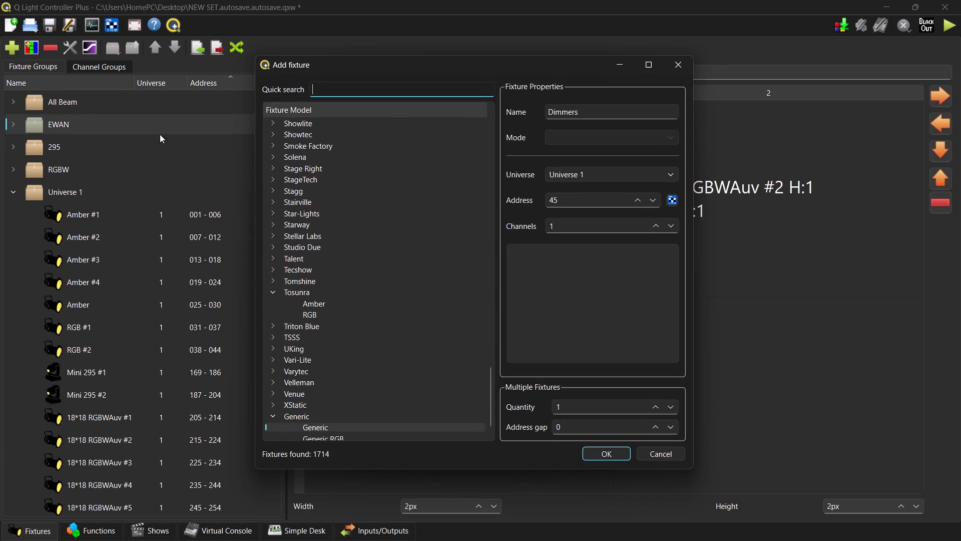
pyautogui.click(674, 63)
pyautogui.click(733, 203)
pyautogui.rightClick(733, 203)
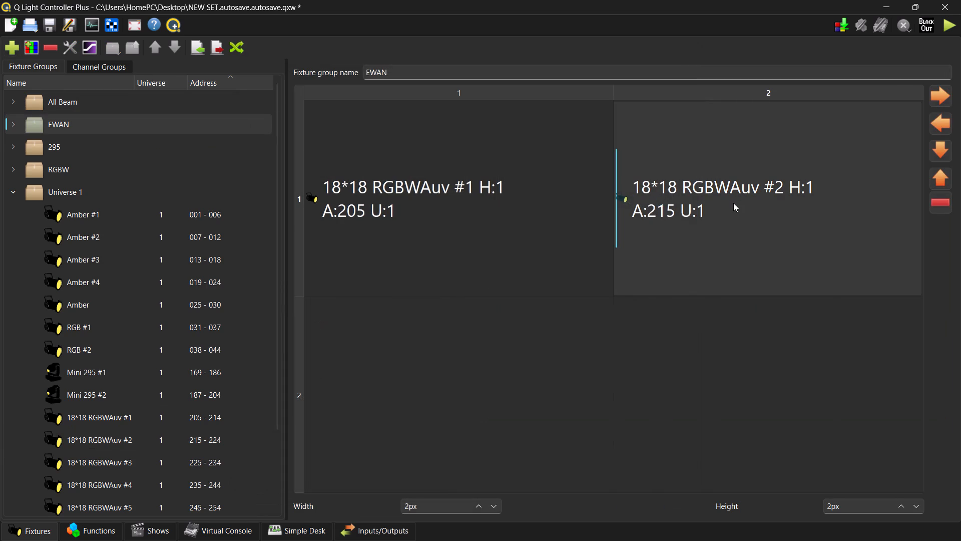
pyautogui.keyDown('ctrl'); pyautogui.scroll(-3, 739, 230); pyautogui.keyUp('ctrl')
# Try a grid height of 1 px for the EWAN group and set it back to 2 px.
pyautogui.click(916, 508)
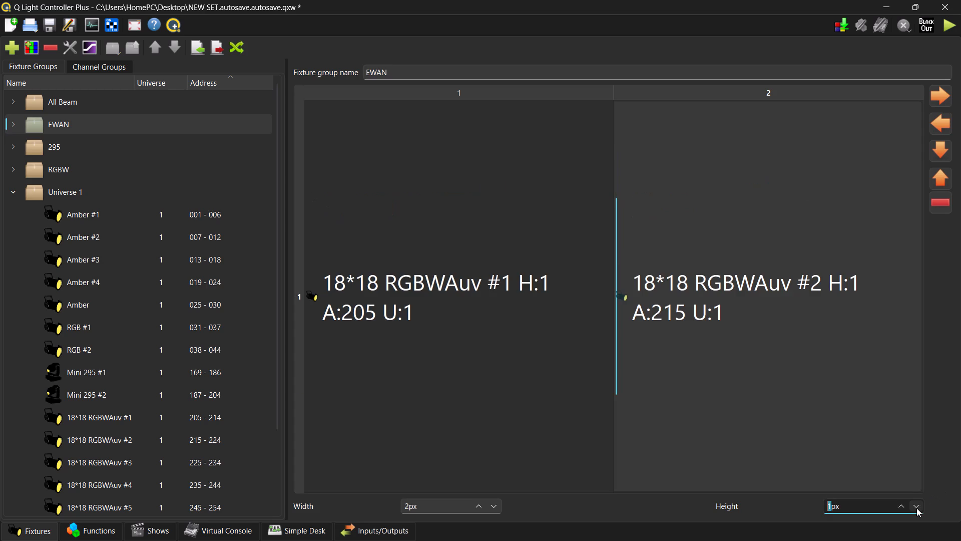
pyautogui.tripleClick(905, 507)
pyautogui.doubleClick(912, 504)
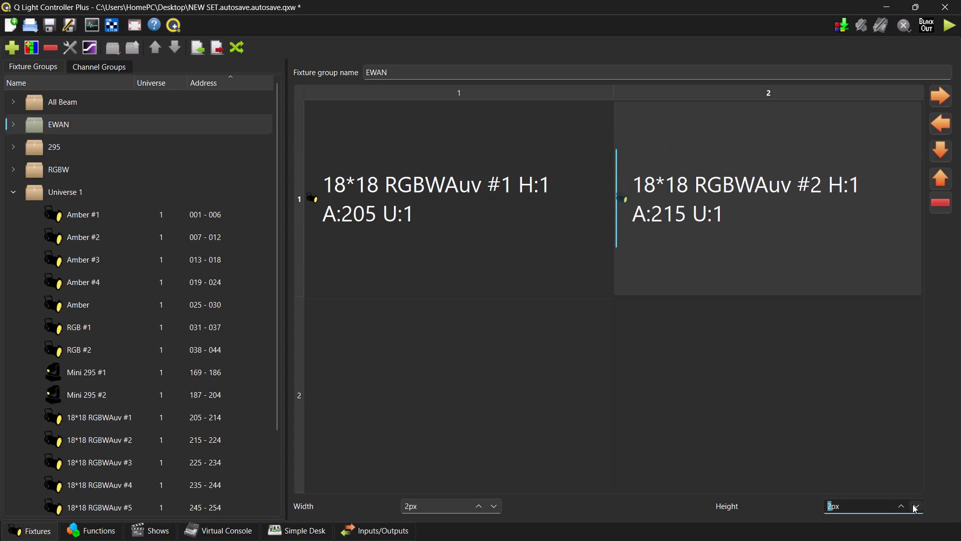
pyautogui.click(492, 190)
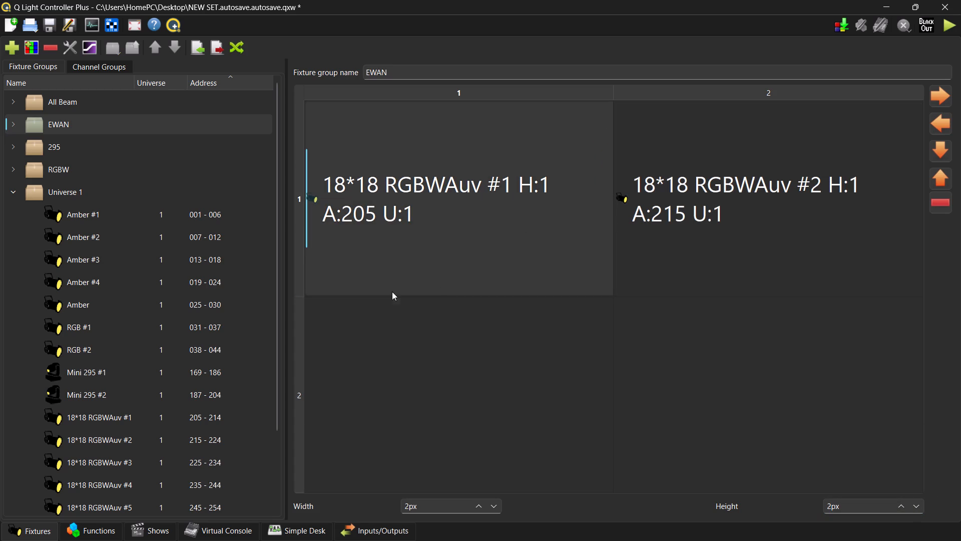
# Assign the EWAN fixture group to the newly created RGB matrix function.
pyautogui.click(201, 529)
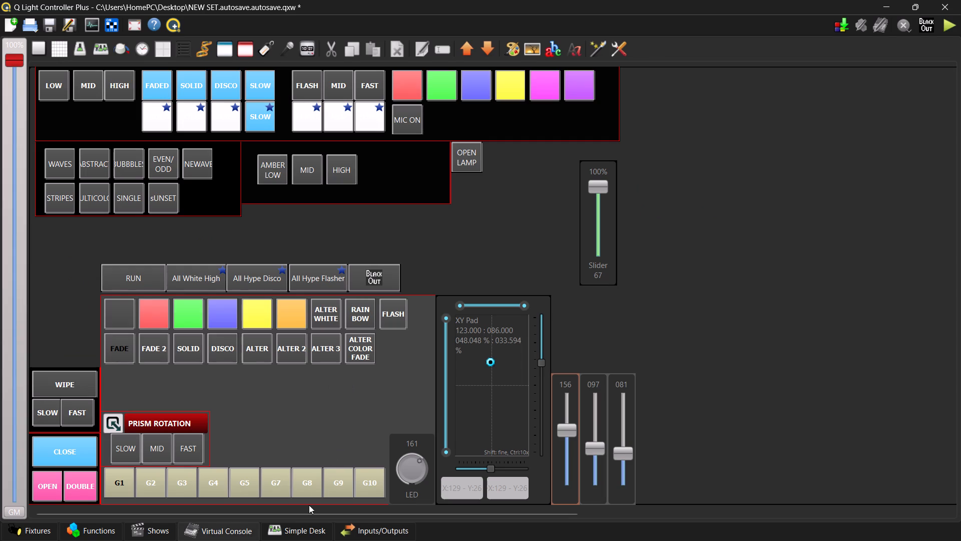
pyautogui.click(298, 520)
pyautogui.click(296, 528)
pyautogui.click(114, 526)
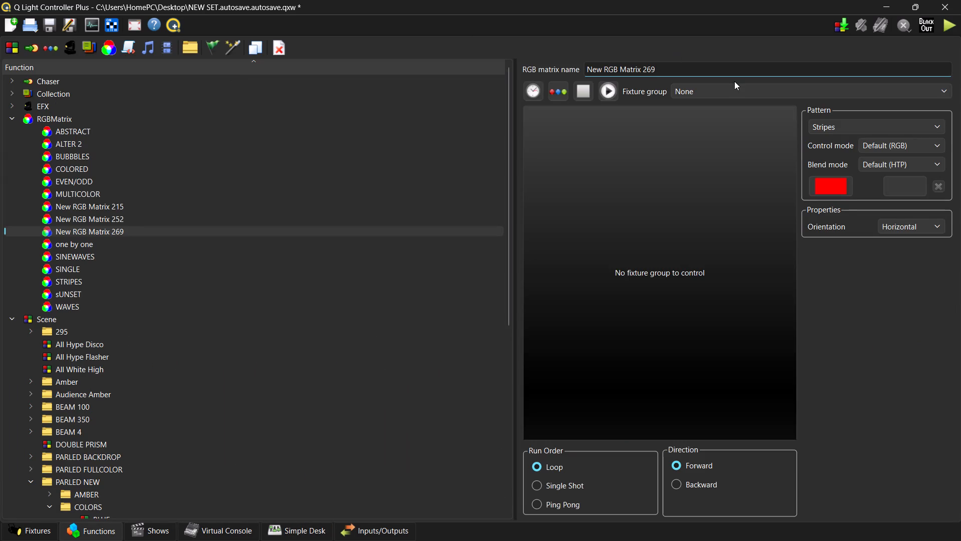
pyautogui.click(735, 94)
pyautogui.click(731, 140)
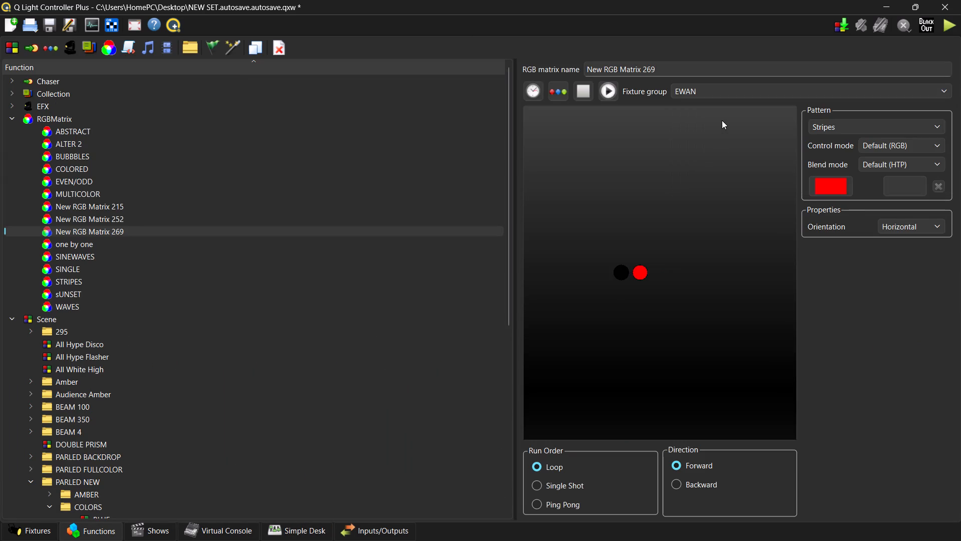
# Run and stop a test of the new RGB matrix on the EWAN group.
pyautogui.click(611, 91)
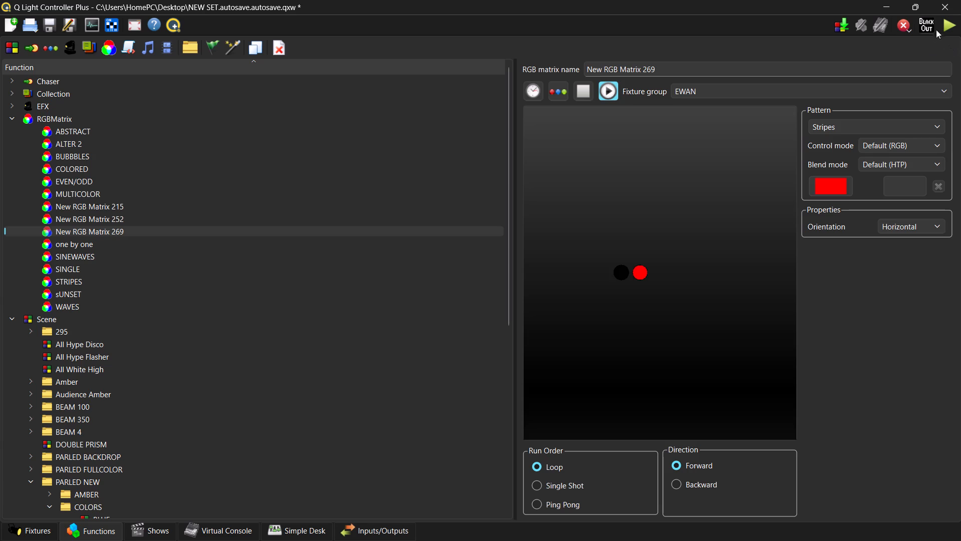
pyautogui.click(613, 88)
# Switch to operate mode and turn on OPEN LAMP in the virtual console.
pyautogui.click(950, 26)
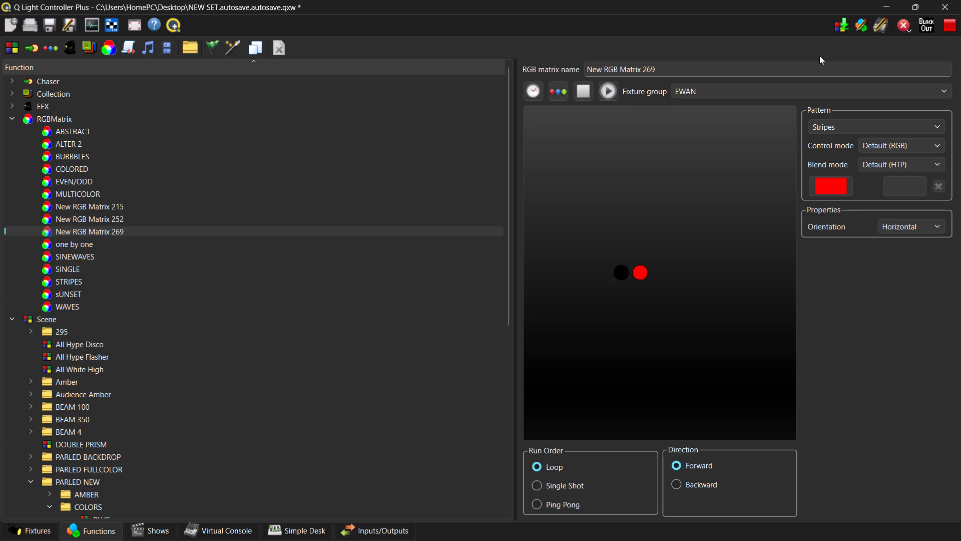
pyautogui.click(285, 522)
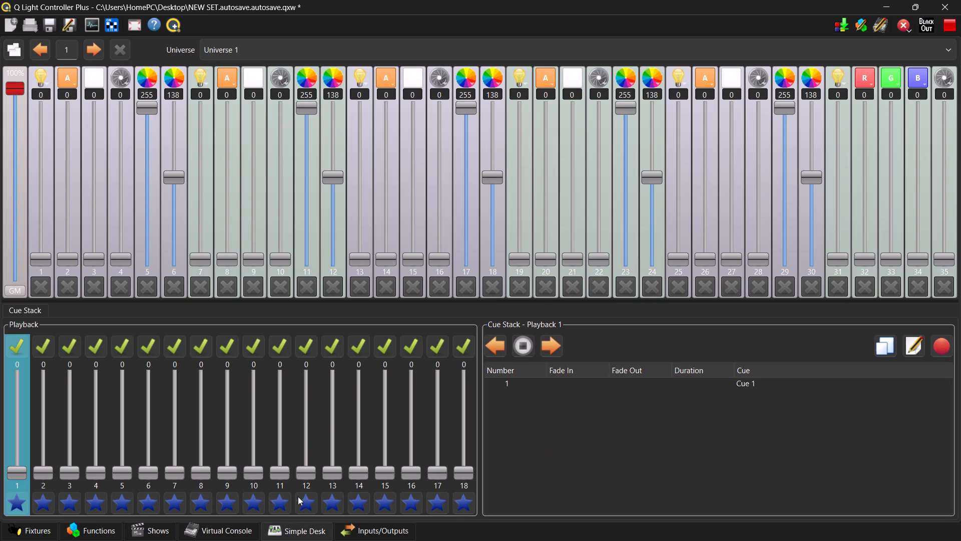
pyautogui.click(227, 523)
pyautogui.click(463, 149)
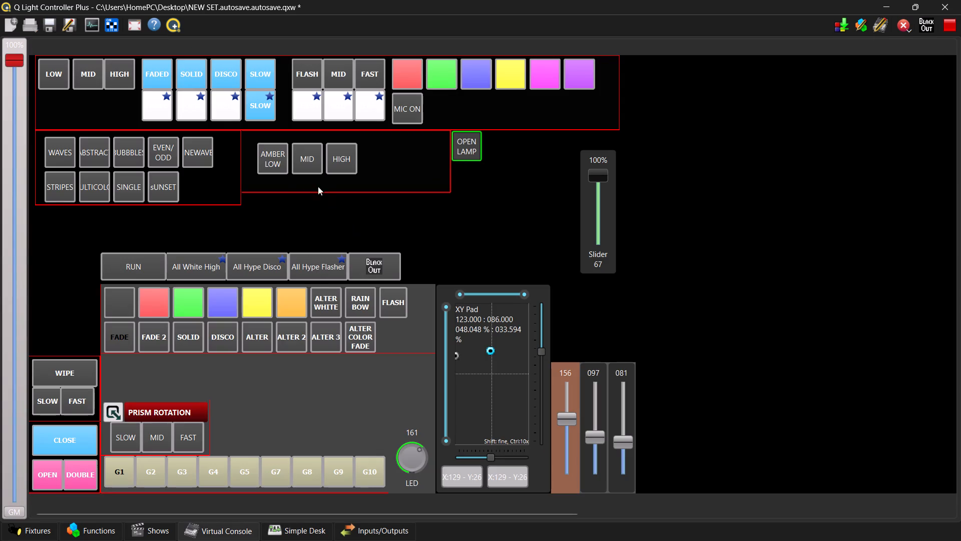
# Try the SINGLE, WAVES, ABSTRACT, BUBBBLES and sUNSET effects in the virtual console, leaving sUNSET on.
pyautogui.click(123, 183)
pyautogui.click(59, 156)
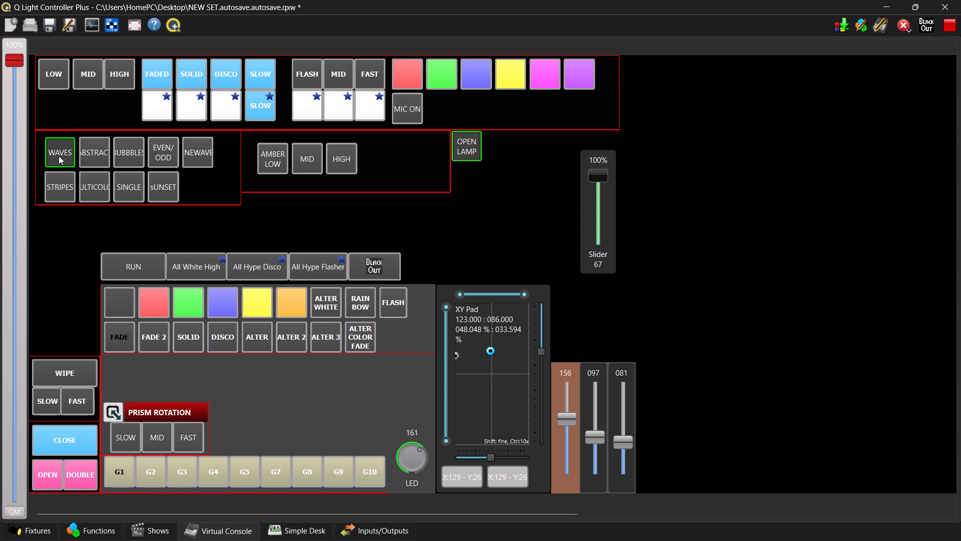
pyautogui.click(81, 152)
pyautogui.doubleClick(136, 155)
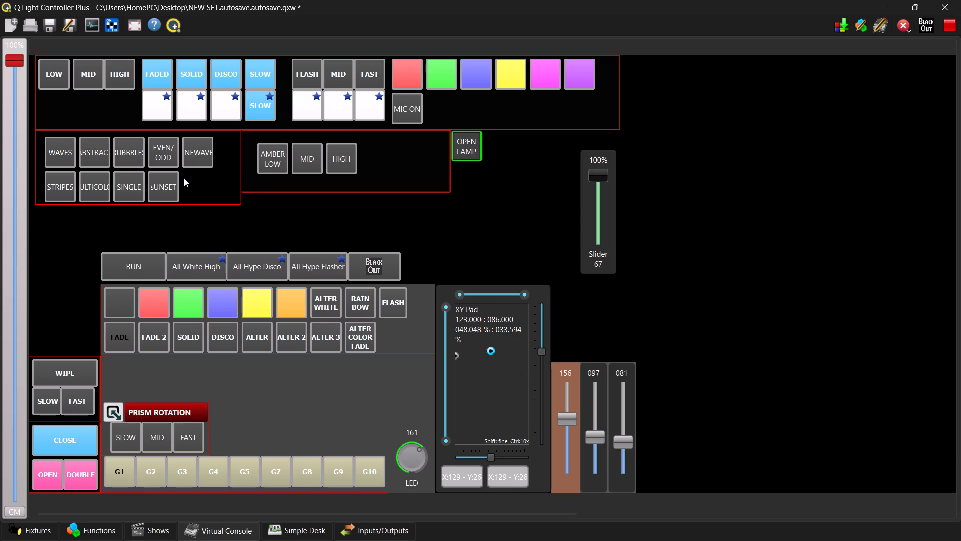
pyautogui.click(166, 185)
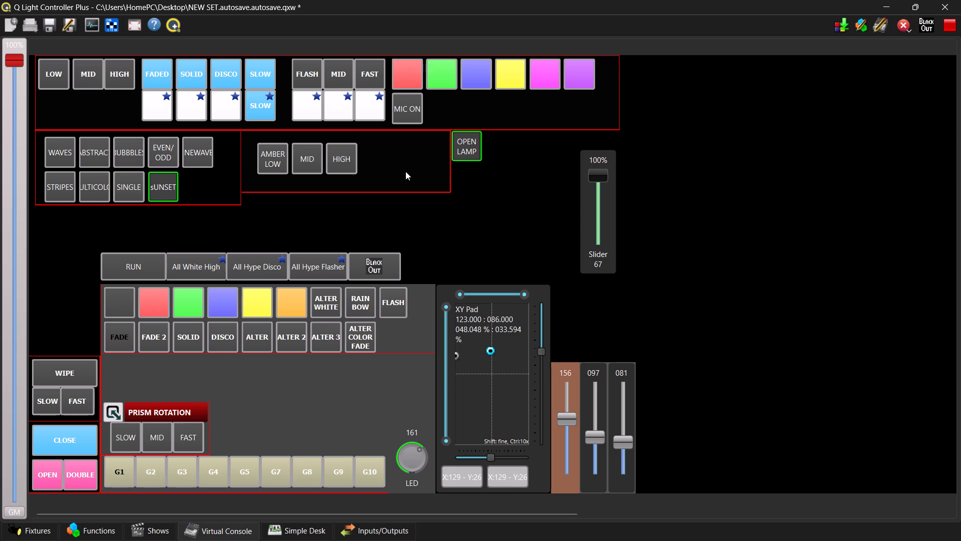
# Turn off sUNSET, try the red and yellow colour presets, and switch off red and OPEN LAMP.
pyautogui.click(411, 70)
pyautogui.click(165, 193)
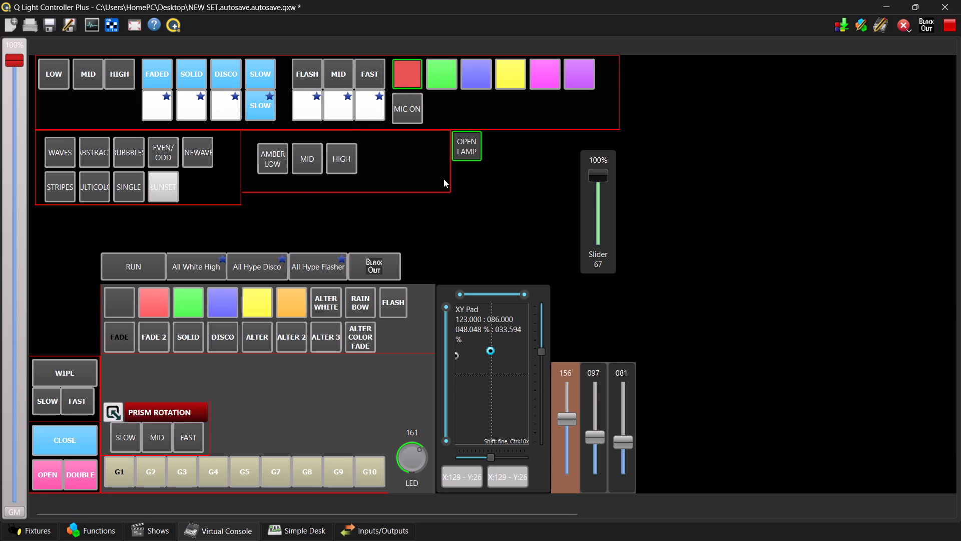
pyautogui.click(506, 77)
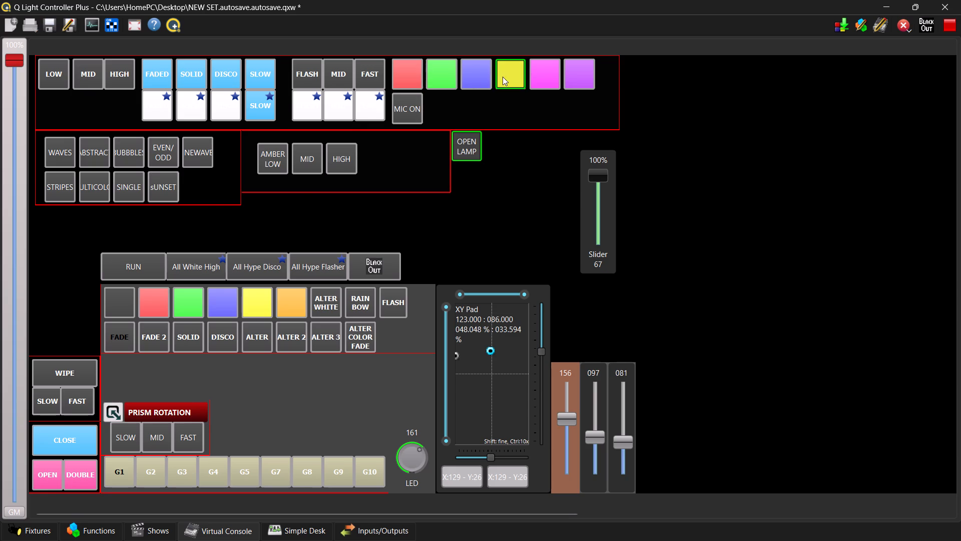
pyautogui.click(415, 77)
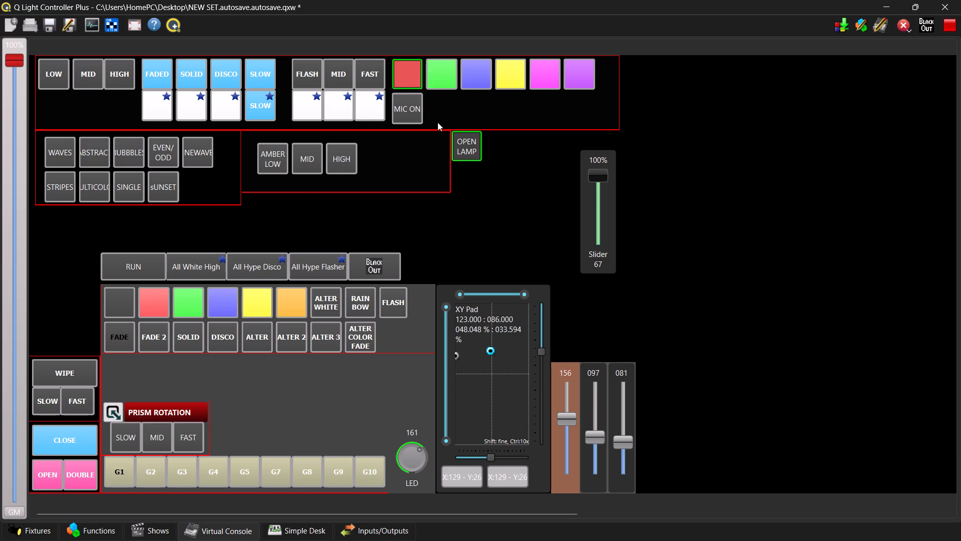
pyautogui.click(469, 153)
pyautogui.click(410, 78)
# Look through the Universe 1 channels in Simple Desk up to page 8.
pyautogui.click(172, 529)
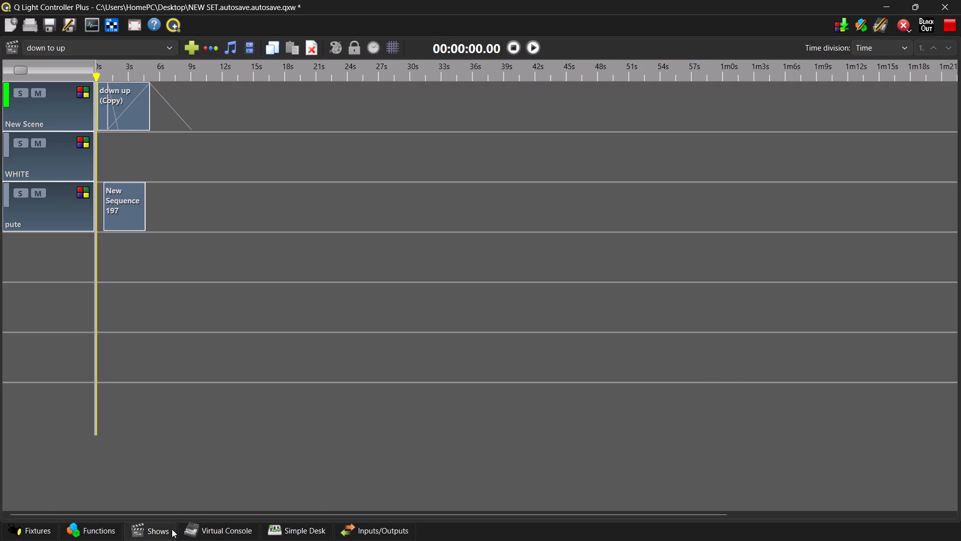
pyautogui.click(149, 533)
pyautogui.click(124, 535)
pyautogui.click(107, 531)
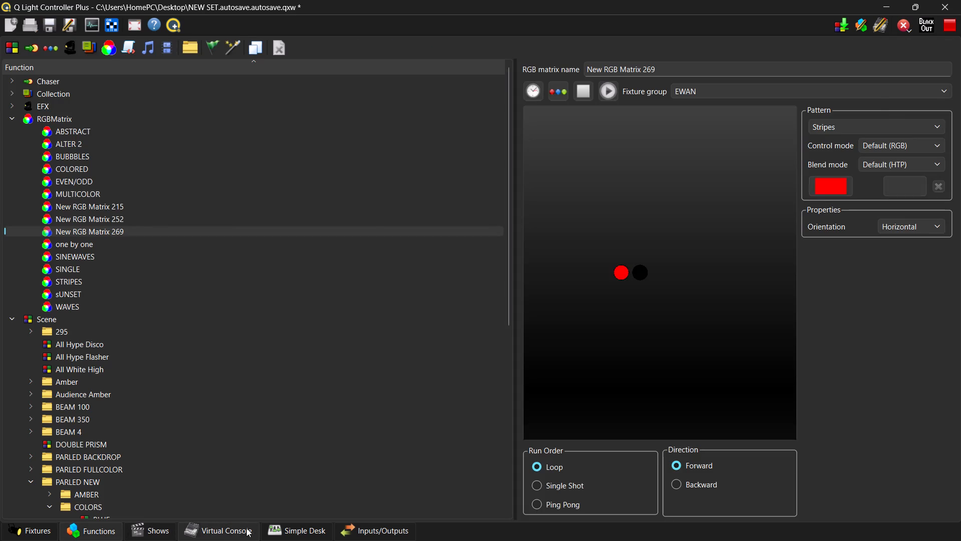
pyautogui.click(296, 534)
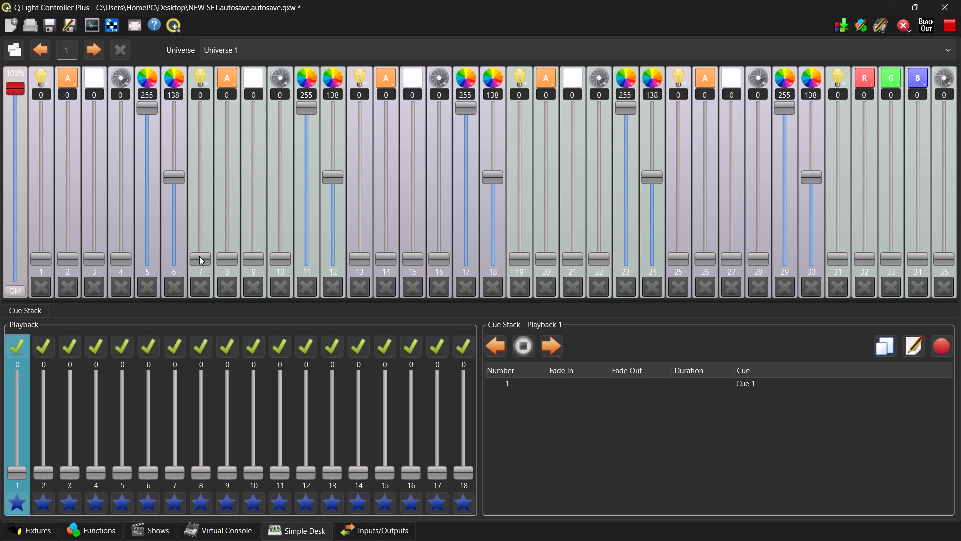
pyautogui.scroll(1, 180, 525)
pyautogui.scroll(-4, 283, 540)
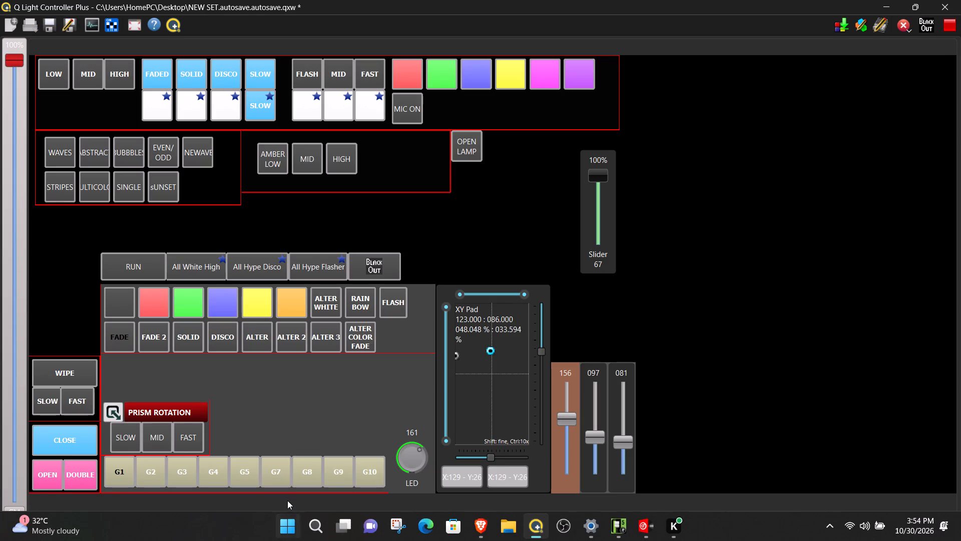
pyautogui.scroll(-6, 288, 499)
pyautogui.click(285, 529)
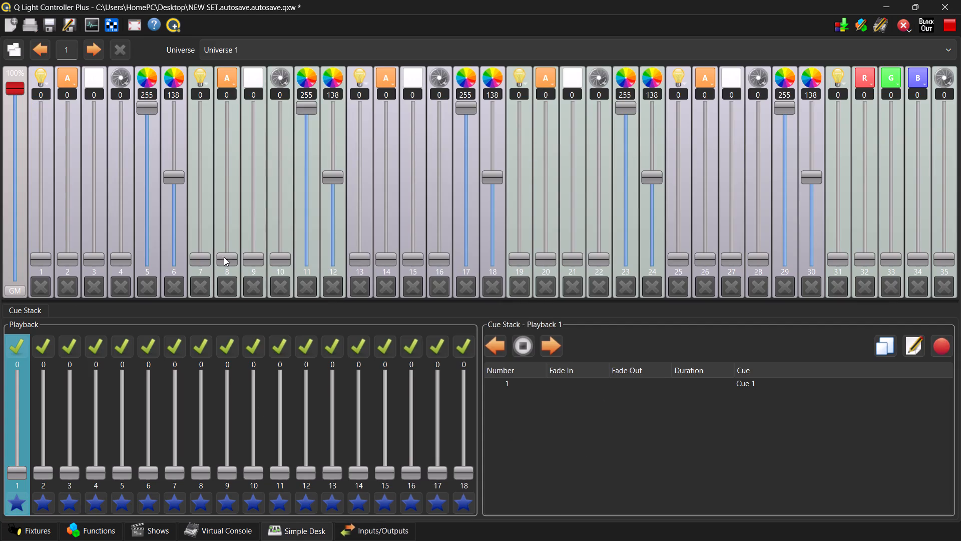
pyautogui.tripleClick(90, 50)
pyautogui.tripleClick(90, 50)
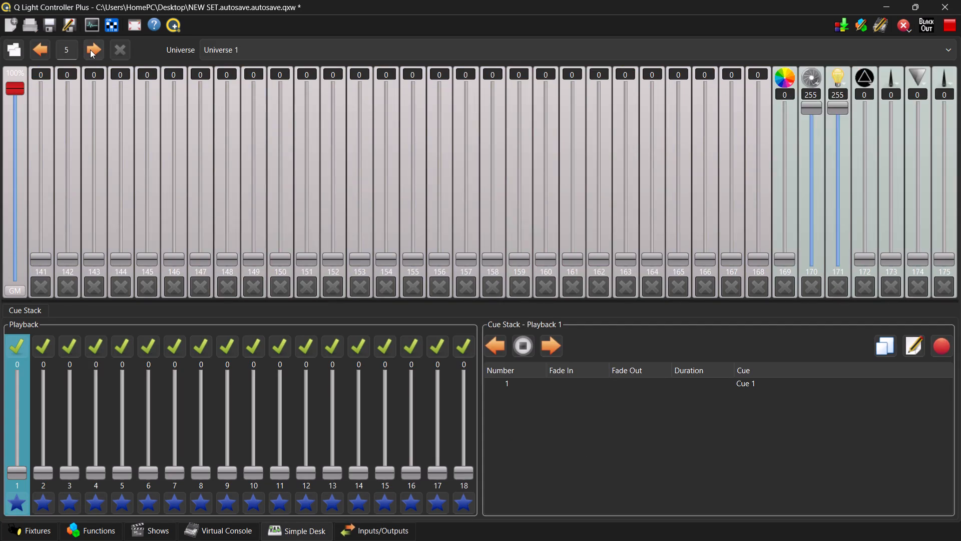
pyautogui.click(90, 50)
# Switch Simple Desk to showing the Universe 1 channels grouped by fixture.
pyautogui.moveTo(18, 53); pyautogui.dragTo(25, 54)
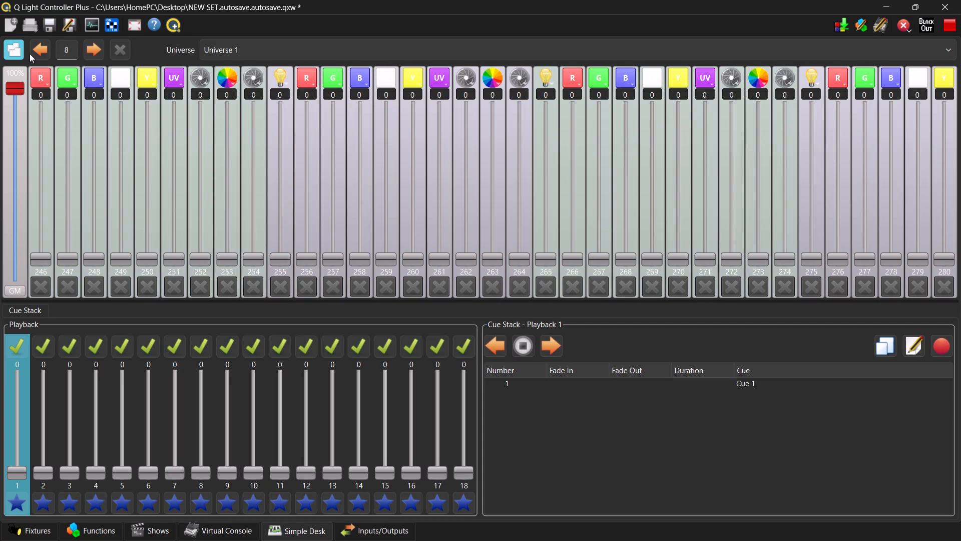
pyautogui.click(12, 52)
pyautogui.click(17, 52)
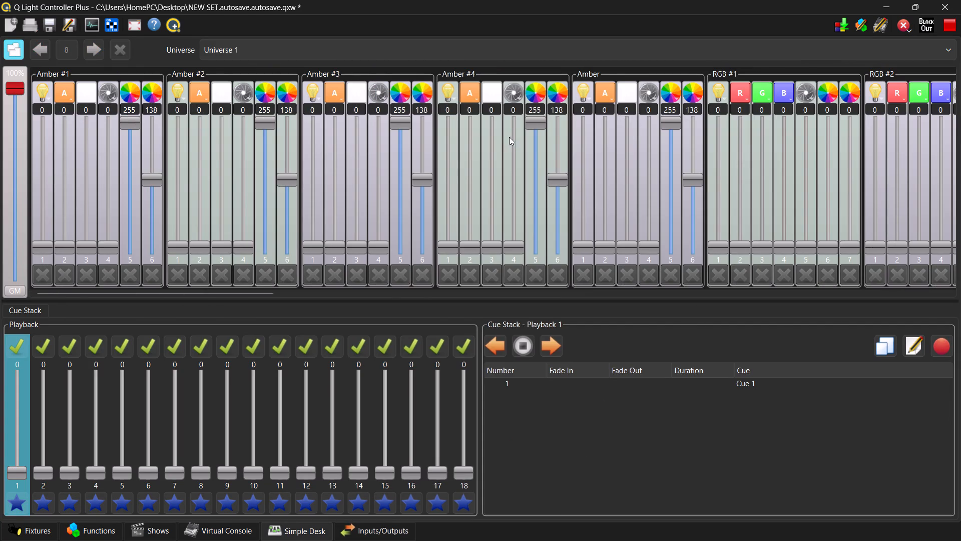
pyautogui.click(100, 44)
pyautogui.scroll(3, 104, 73)
pyautogui.scroll(-3, 779, 101)
pyautogui.scroll(-3, 830, 189)
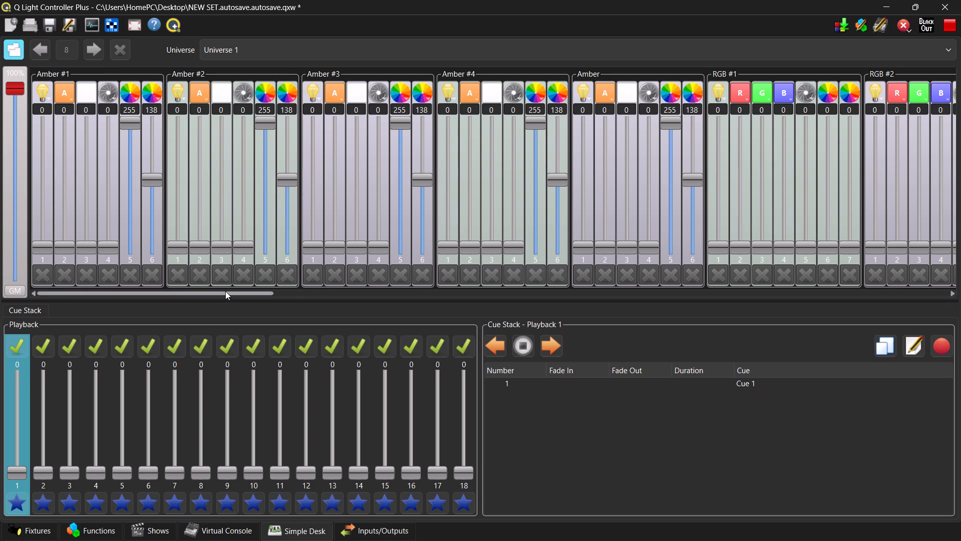
# Raise the intensity channels of 18*18 RGBWAuv #1 and 18*18 RGBWAuv #2 to 255.
pyautogui.moveTo(226, 291); pyautogui.dragTo(536, 330)
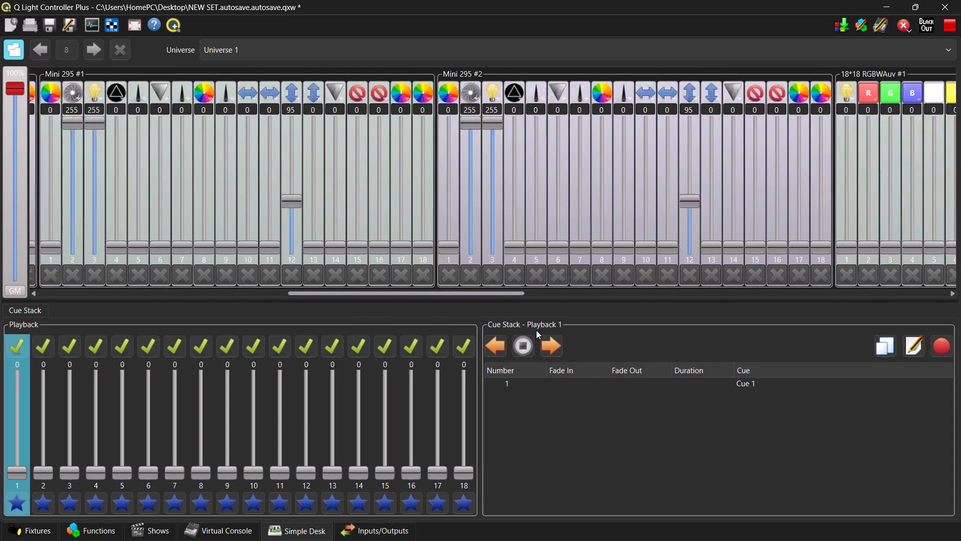
pyautogui.moveTo(536, 330); pyautogui.dragTo(596, 351)
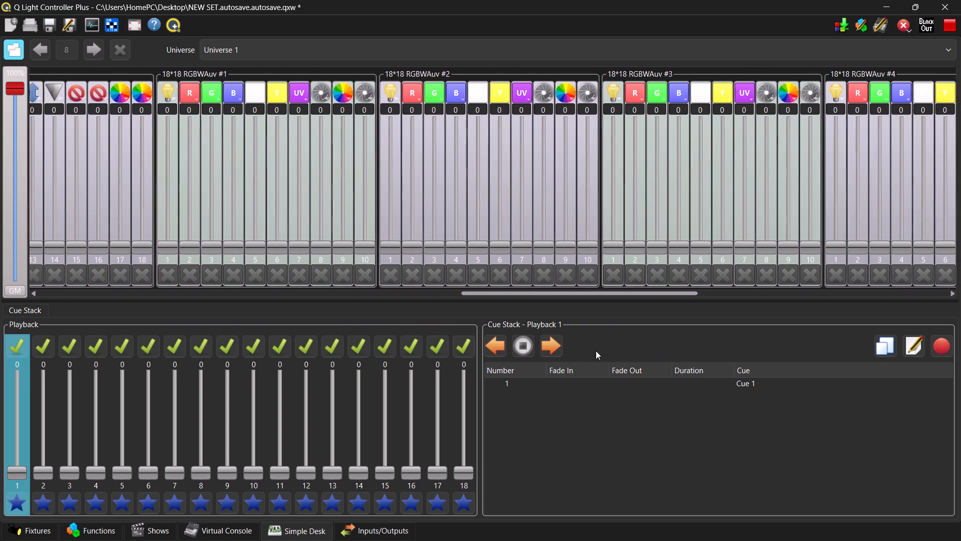
pyautogui.moveTo(596, 351); pyautogui.dragTo(627, 353)
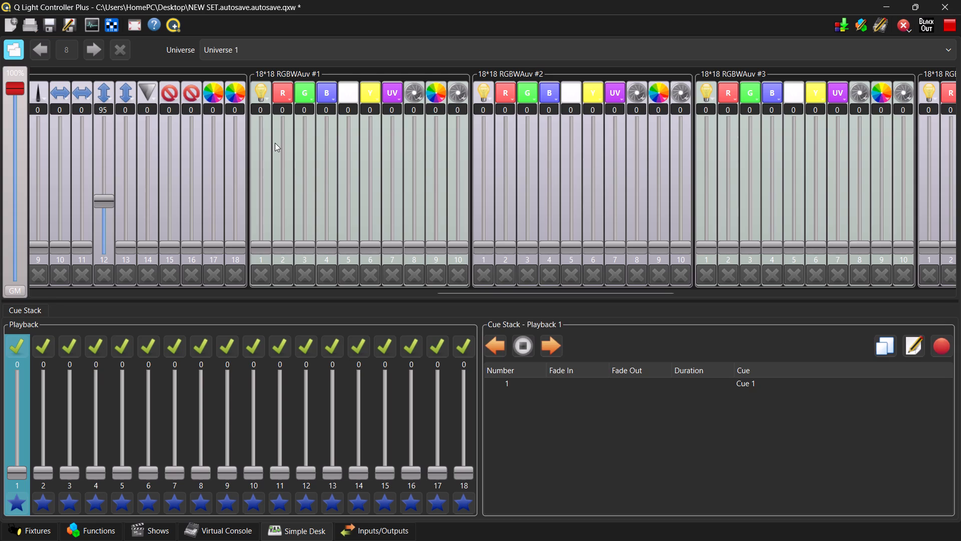
pyautogui.moveTo(256, 122); pyautogui.dragTo(273, 100)
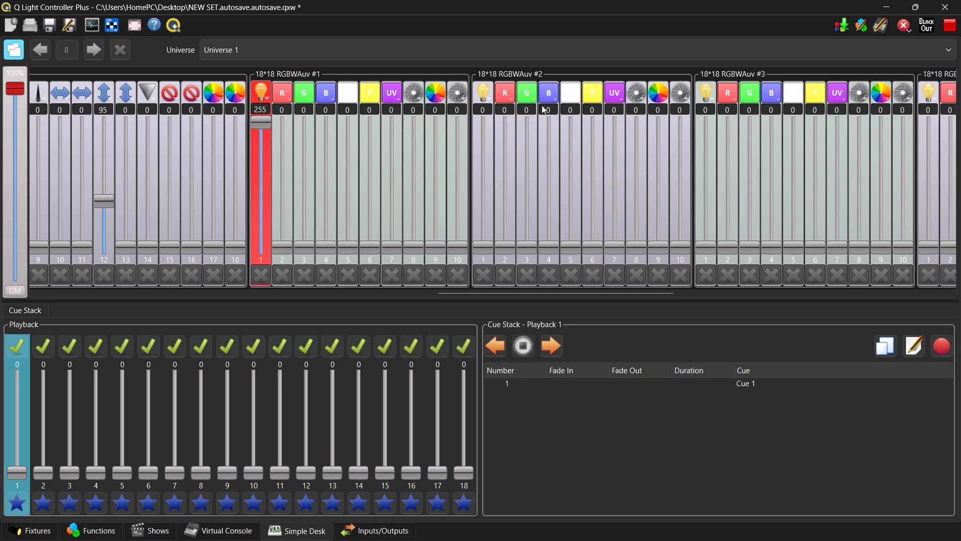
pyautogui.moveTo(485, 128); pyautogui.dragTo(495, 89)
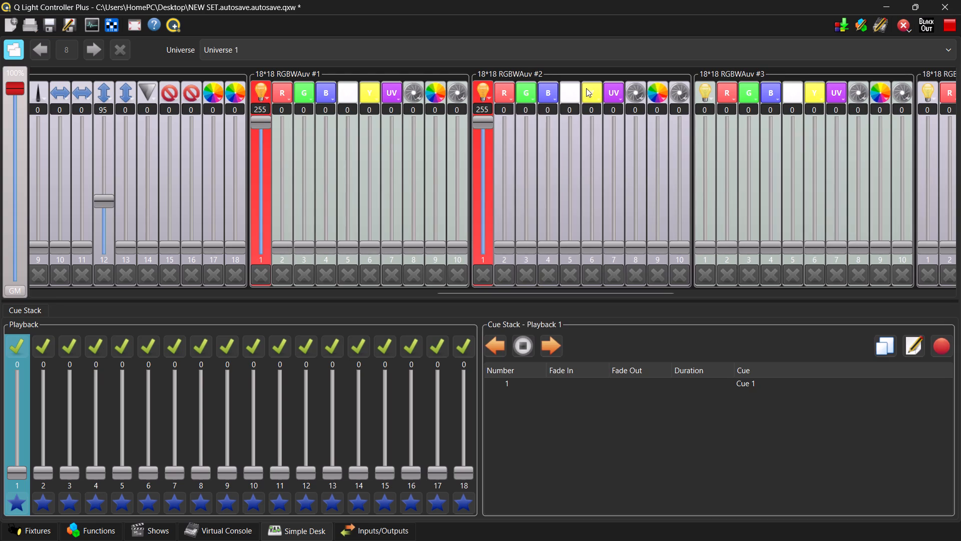
# Return to design mode and start the test run of New RGB Matrix 269 on the EWAN group.
pyautogui.click(950, 26)
pyautogui.click(490, 285)
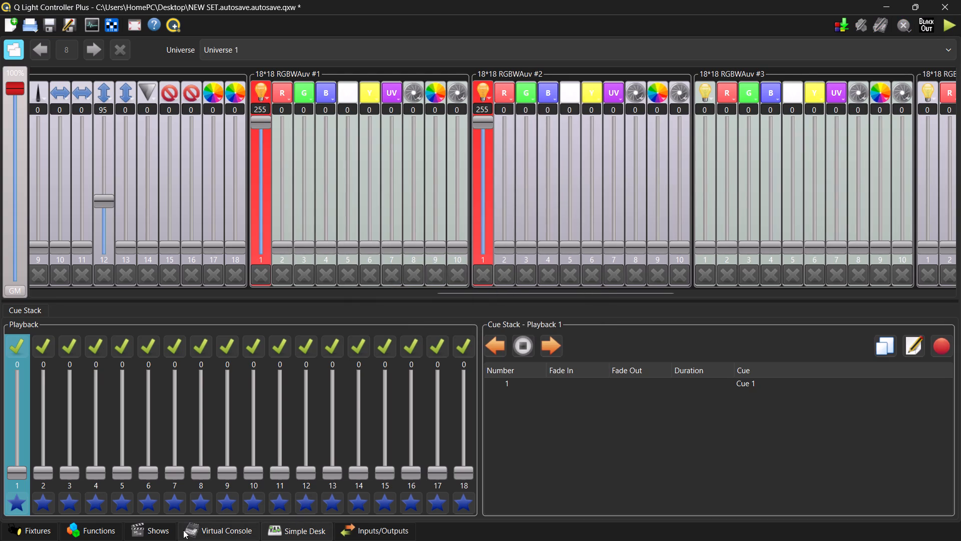
pyautogui.click(105, 530)
pyautogui.click(607, 94)
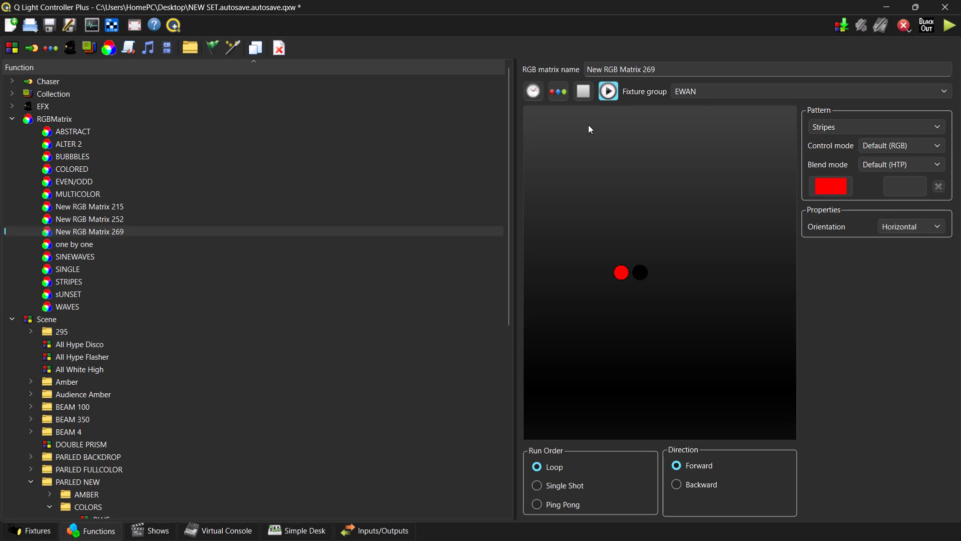
pyautogui.doubleClick(812, 91)
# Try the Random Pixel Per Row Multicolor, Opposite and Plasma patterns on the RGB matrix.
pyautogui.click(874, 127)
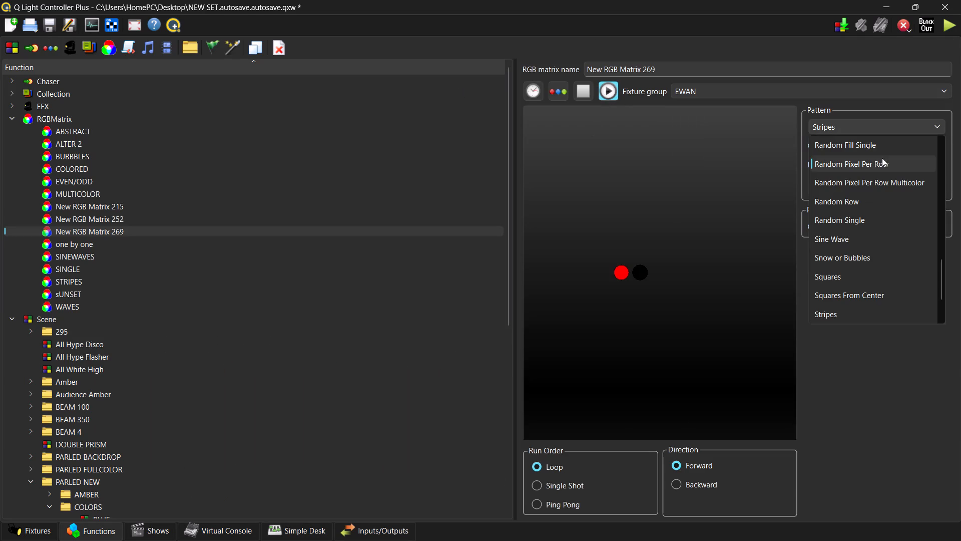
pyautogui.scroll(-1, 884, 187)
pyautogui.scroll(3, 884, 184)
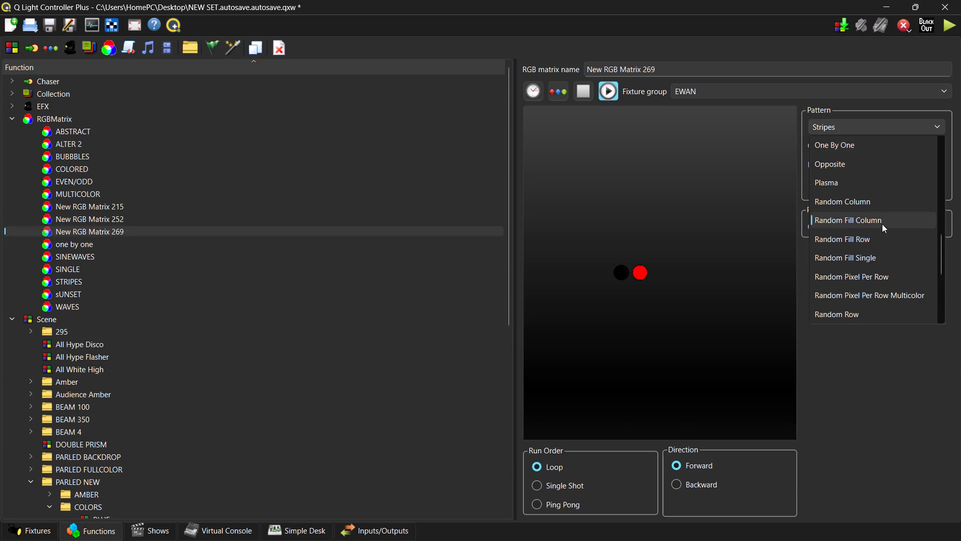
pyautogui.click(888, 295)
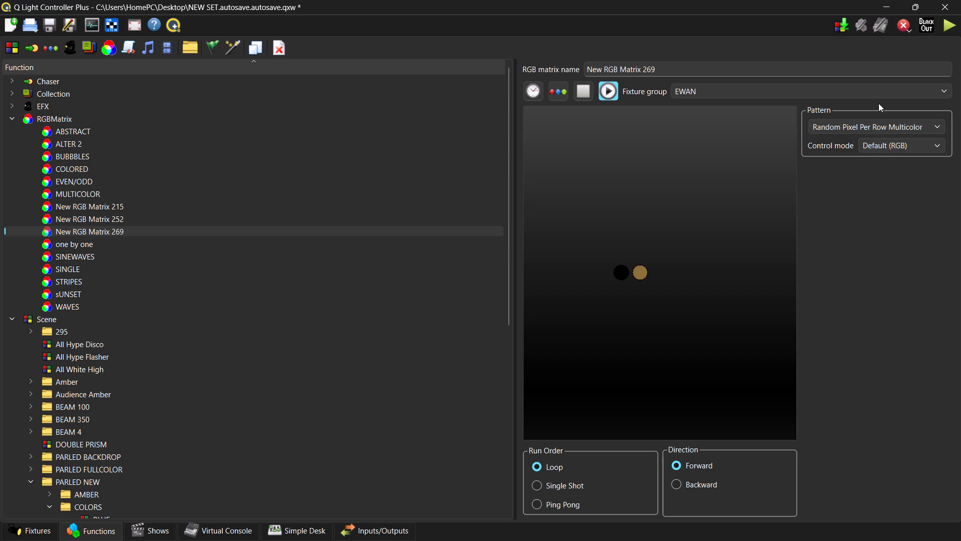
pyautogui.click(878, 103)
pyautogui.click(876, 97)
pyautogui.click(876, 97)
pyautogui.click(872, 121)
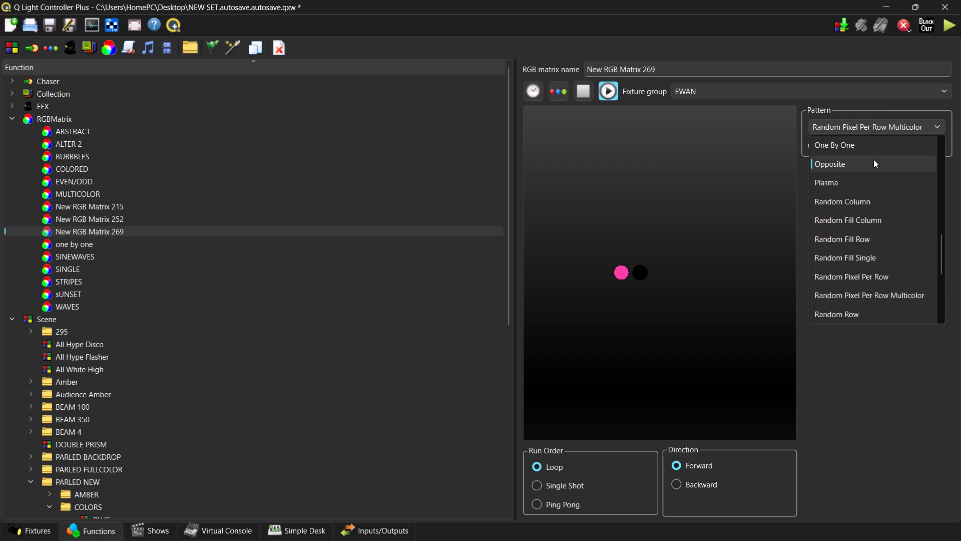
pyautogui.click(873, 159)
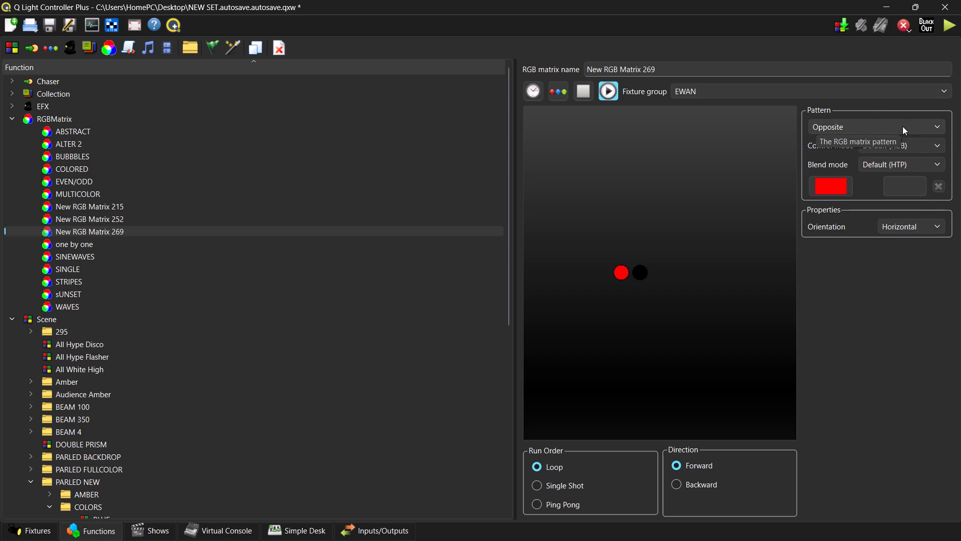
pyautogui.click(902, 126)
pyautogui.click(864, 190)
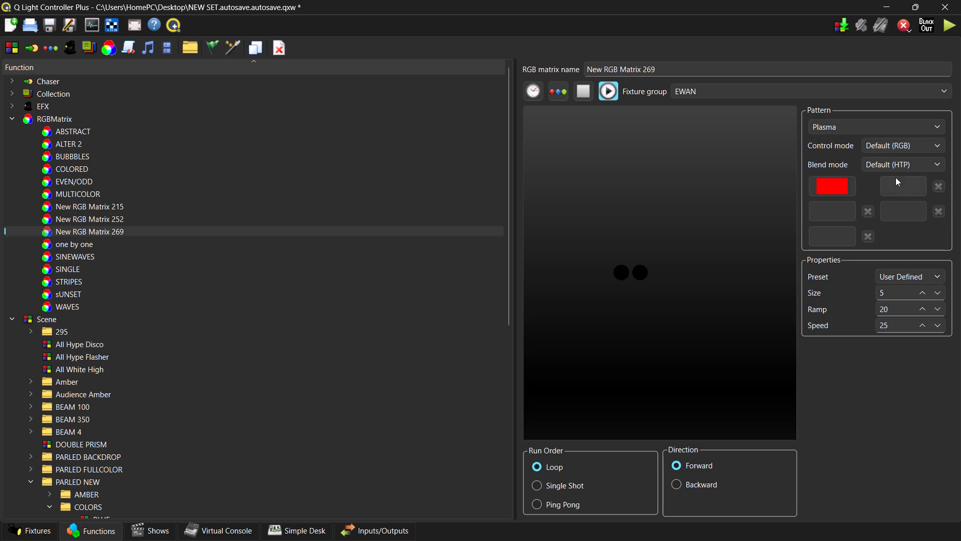
# Set the RGB matrix's second colour to orange #ff832b.
pyautogui.click(896, 192)
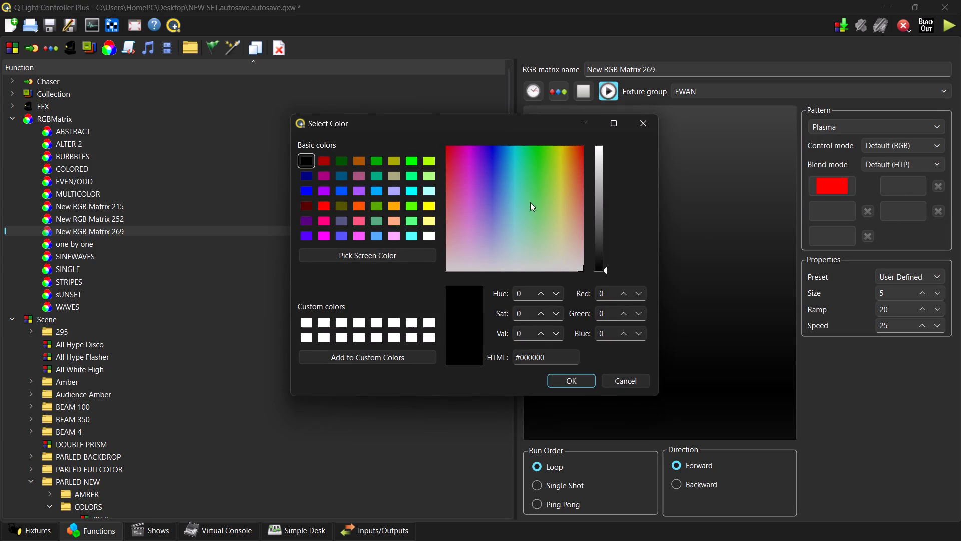
pyautogui.moveTo(572, 182); pyautogui.dragTo(566, 163)
pyautogui.moveTo(603, 172); pyautogui.dragTo(618, 122)
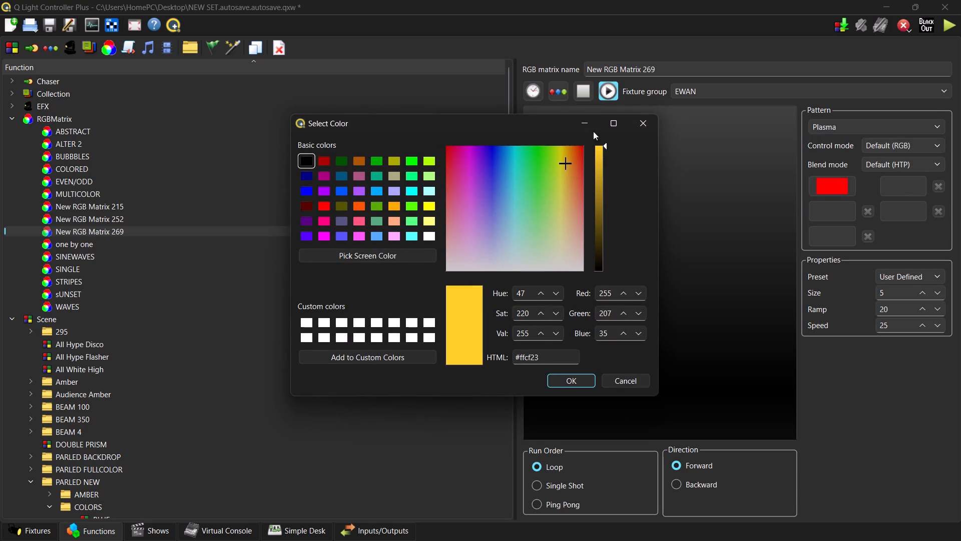
pyautogui.moveTo(569, 161); pyautogui.dragTo(605, 133)
pyautogui.moveTo(575, 161); pyautogui.dragTo(574, 167)
pyautogui.click(584, 384)
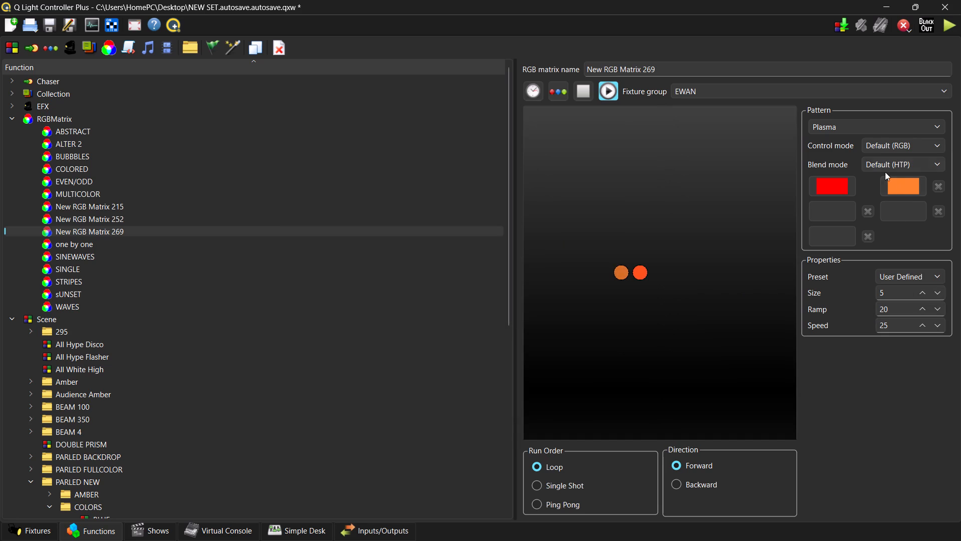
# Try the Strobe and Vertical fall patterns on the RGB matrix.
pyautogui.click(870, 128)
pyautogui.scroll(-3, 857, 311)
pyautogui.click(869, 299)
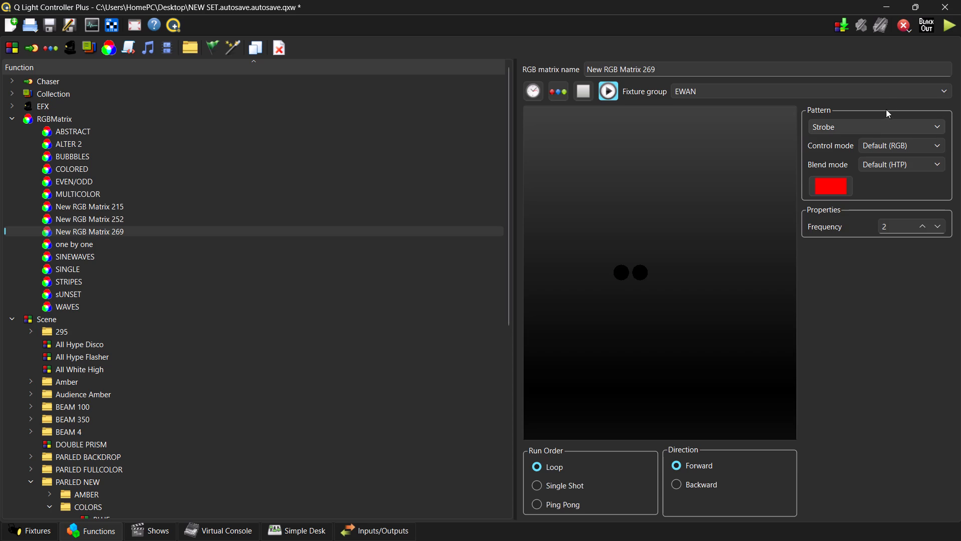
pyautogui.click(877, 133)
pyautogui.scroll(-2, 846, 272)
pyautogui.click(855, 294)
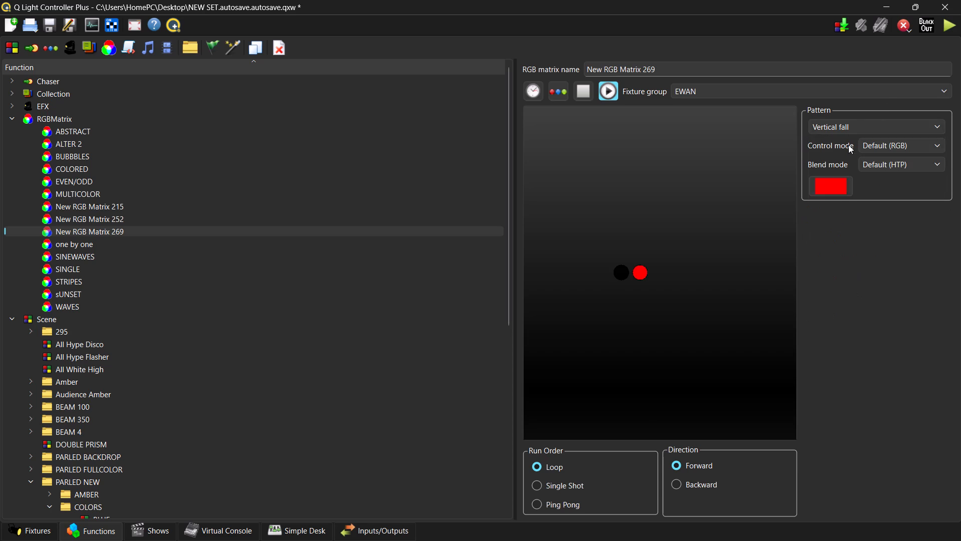
# Set the RGB matrix pattern to Waves.
pyautogui.click(852, 121)
pyautogui.scroll(-3, 852, 298)
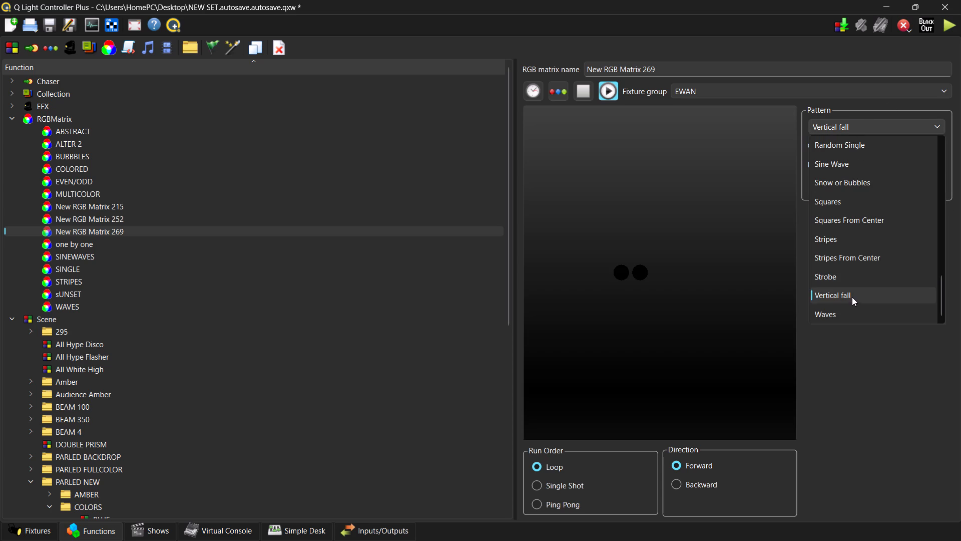
pyautogui.click(848, 316)
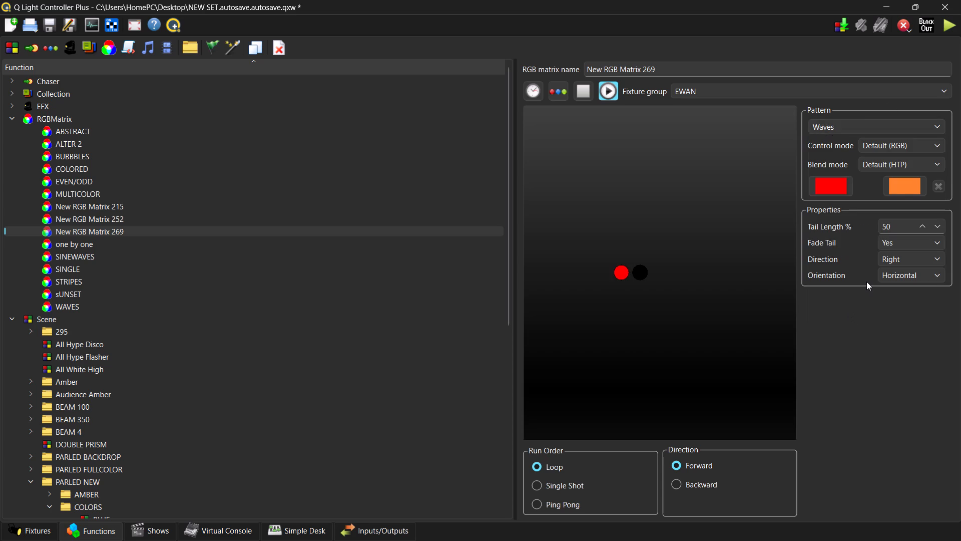
# Open the second colour of the Waves pattern for editing.
pyautogui.click(921, 177)
pyautogui.click(919, 180)
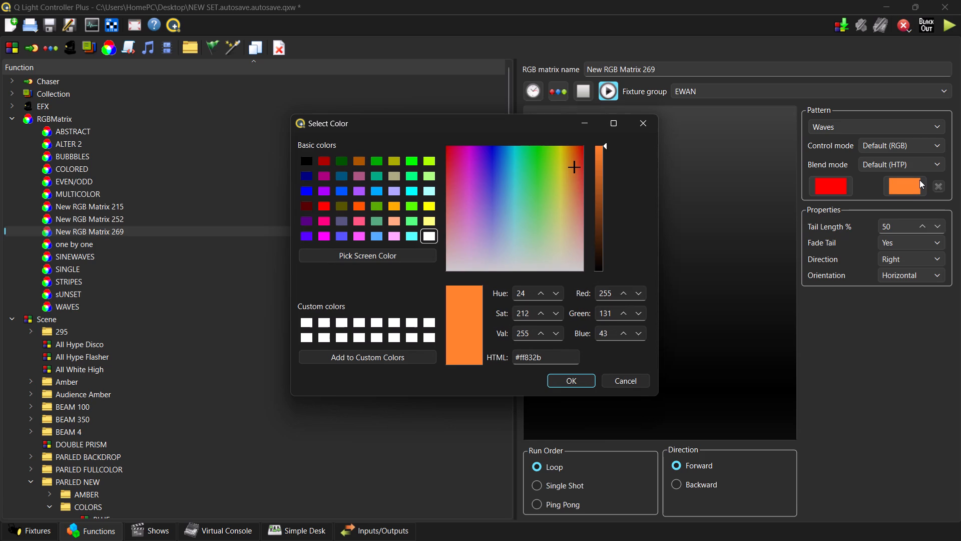